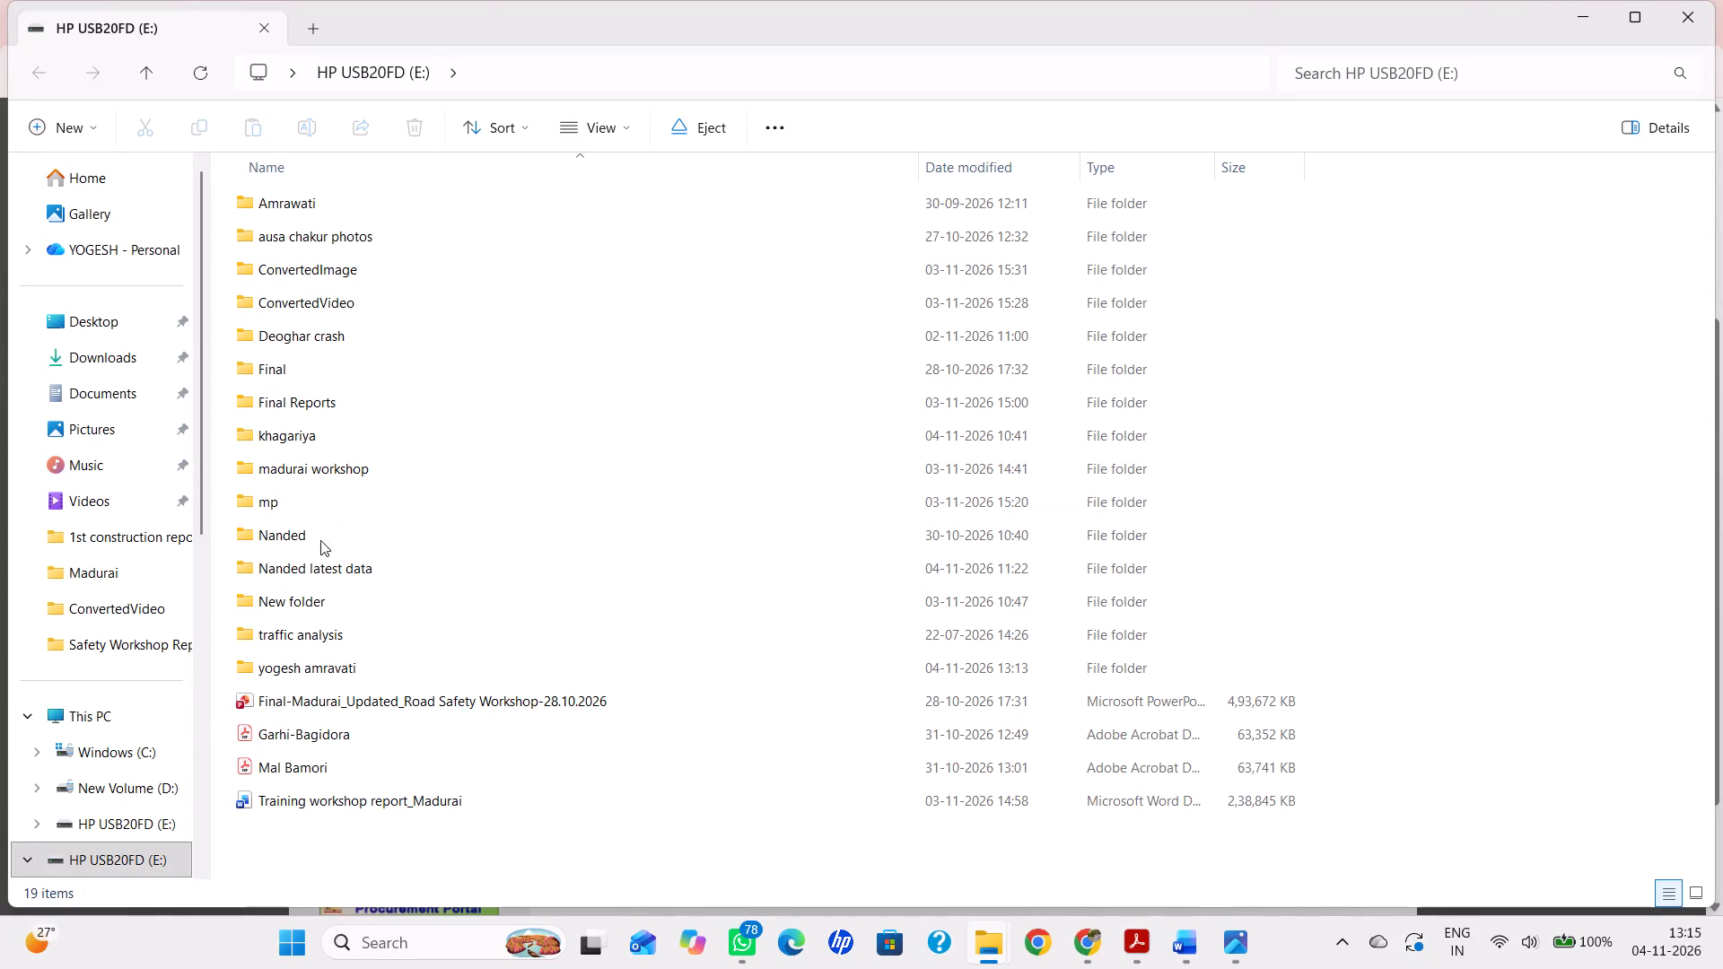
Open the 3rd Crash Mitigation report _ Kondhali To Talegoan document from the yogesh amravati folder on the USB drive.
double_click(314, 663)
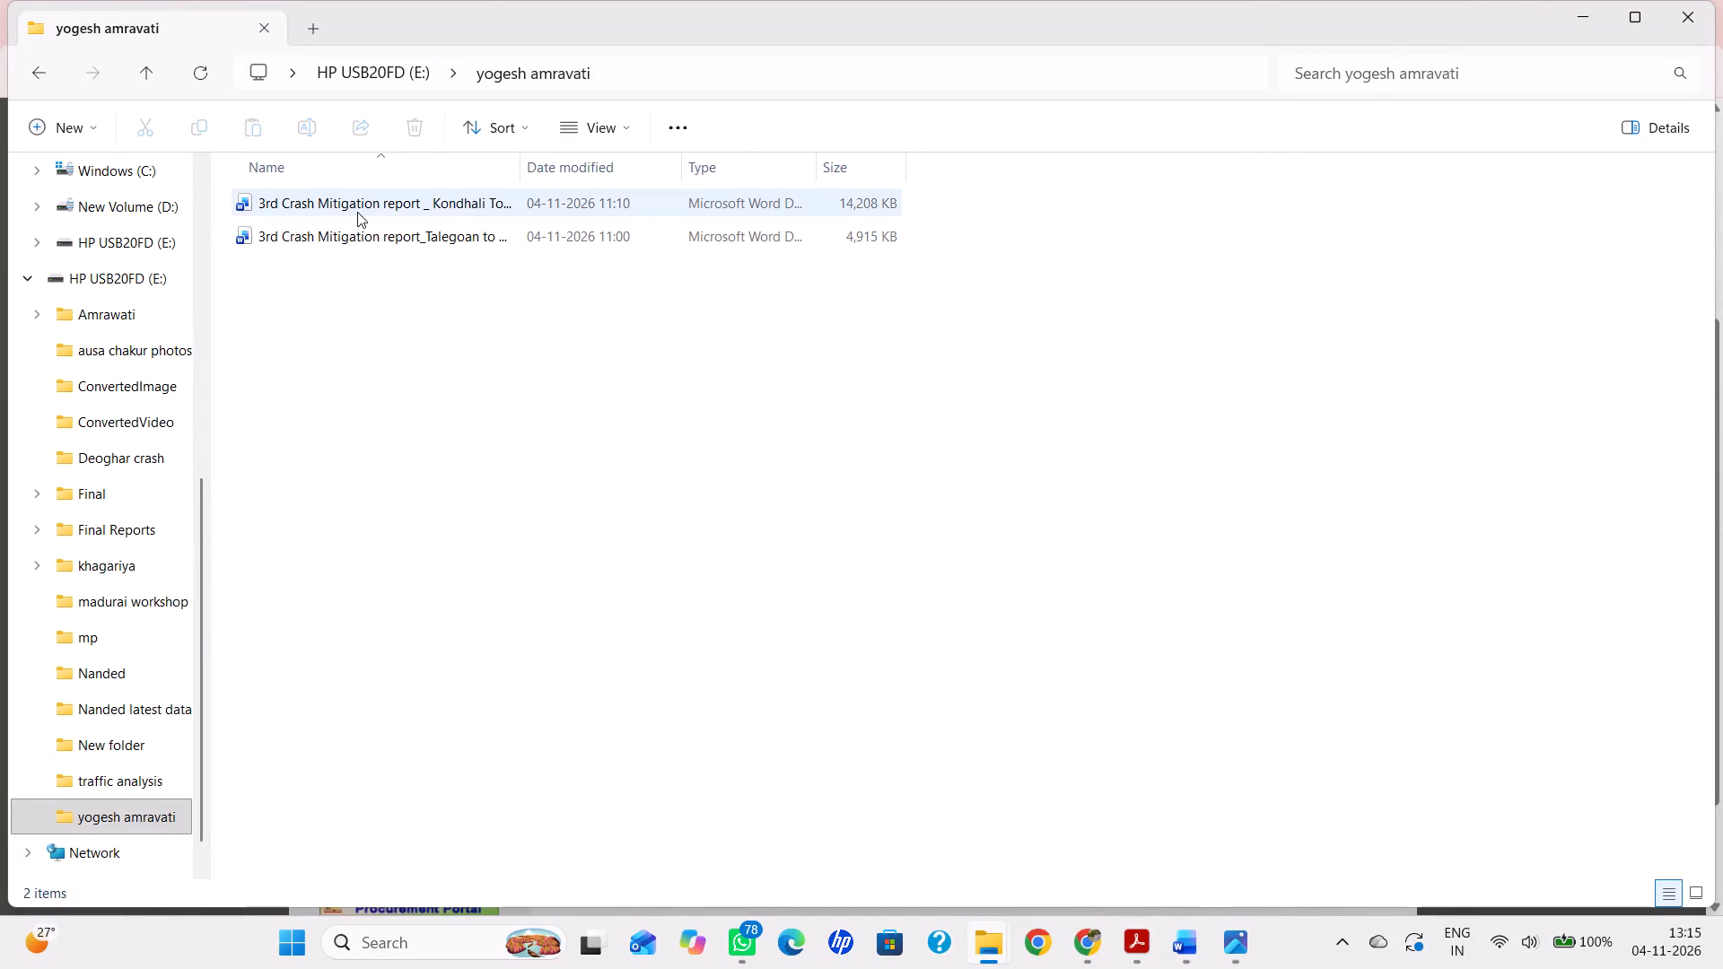
left_click_drag(523, 173, 740, 550)
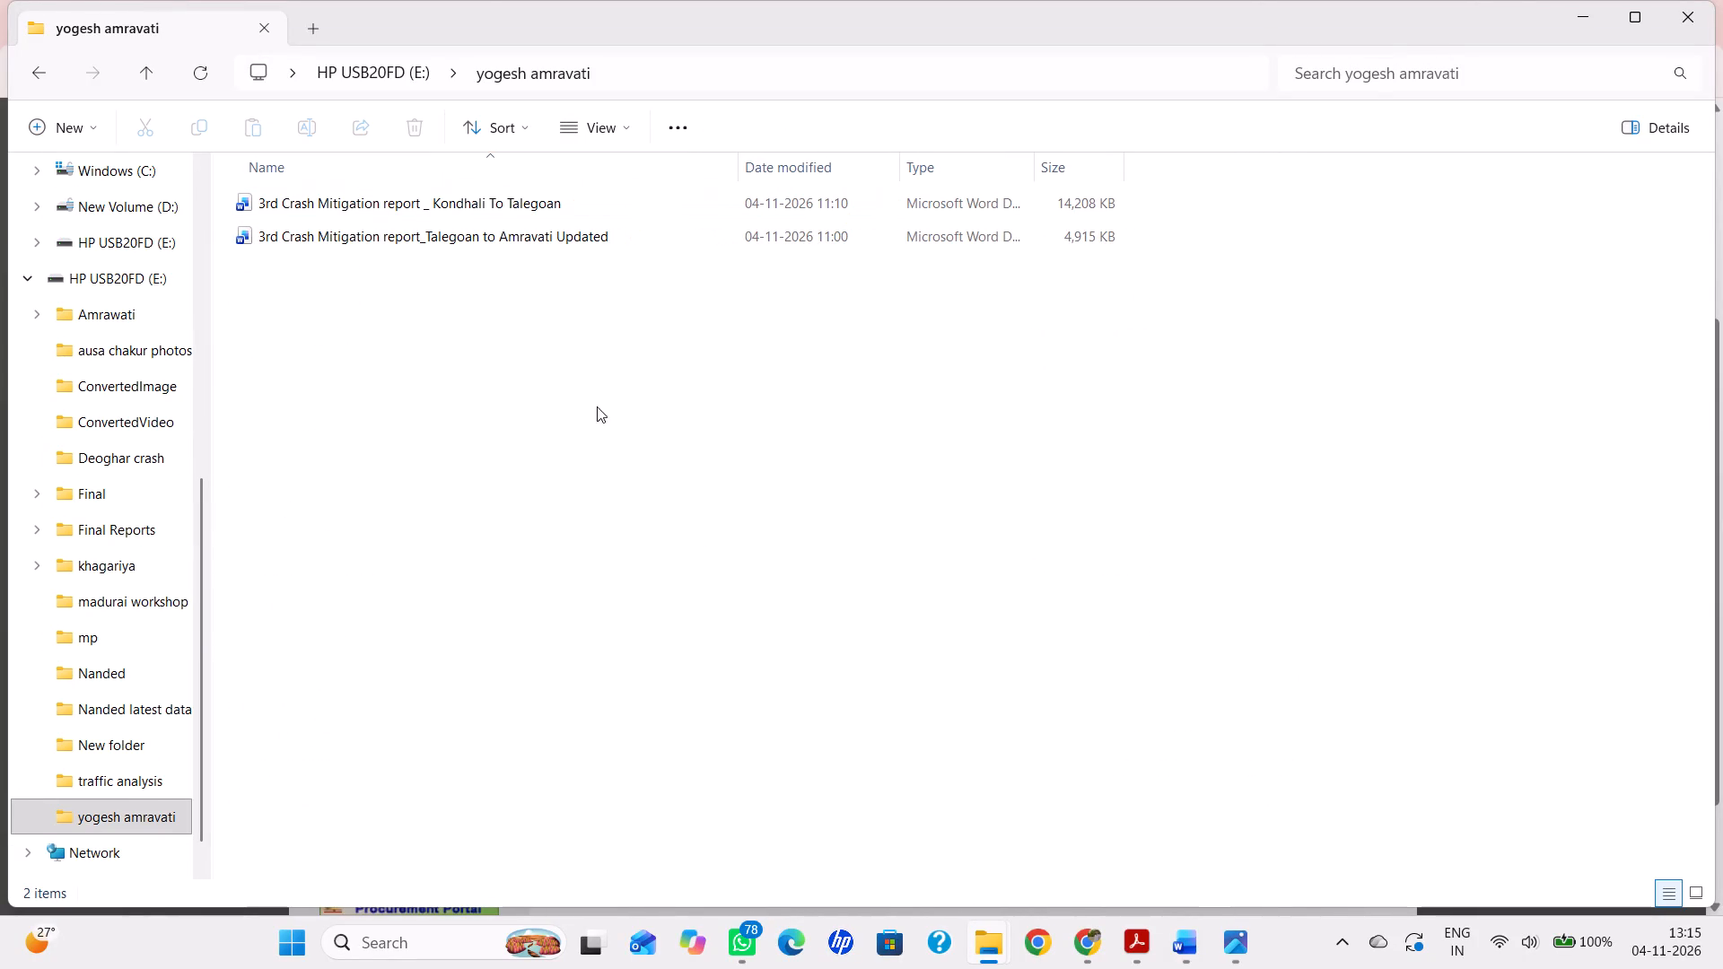
left_click(585, 384)
double_click(535, 209)
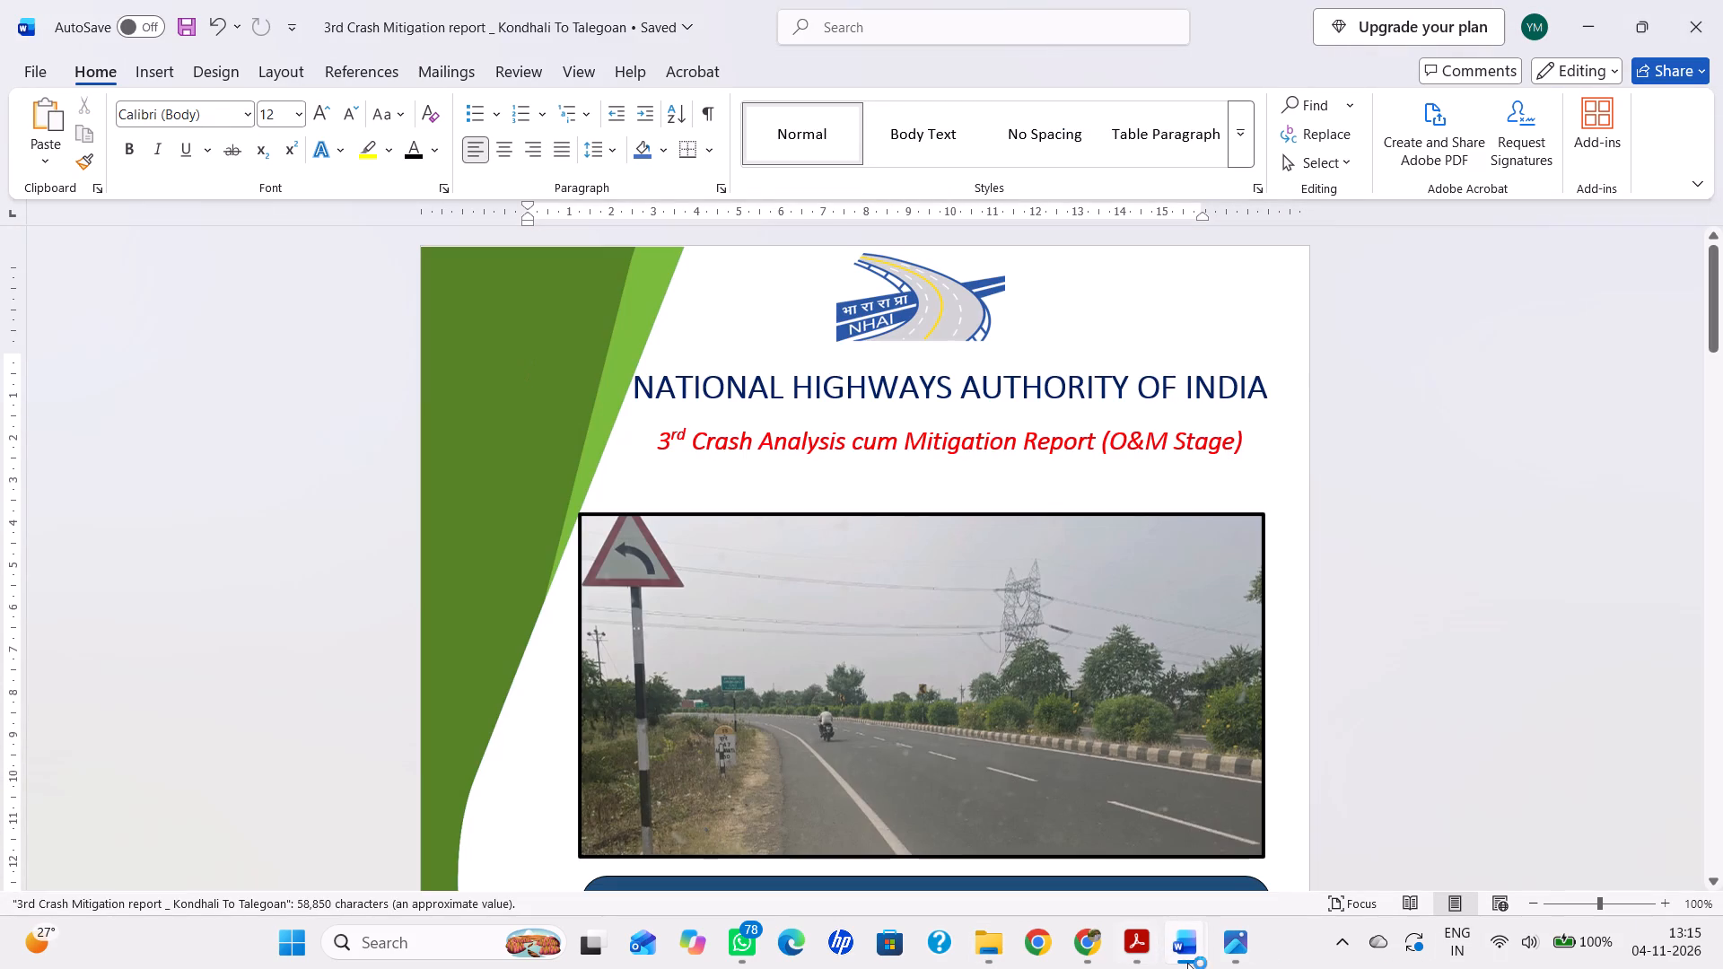
Close the other open Word documents, including Updated Tender List of Safety, keeping the Kondhali To Talegoan report open.
left_click(1187, 963)
left_click(1230, 828)
left_click(1722, 0)
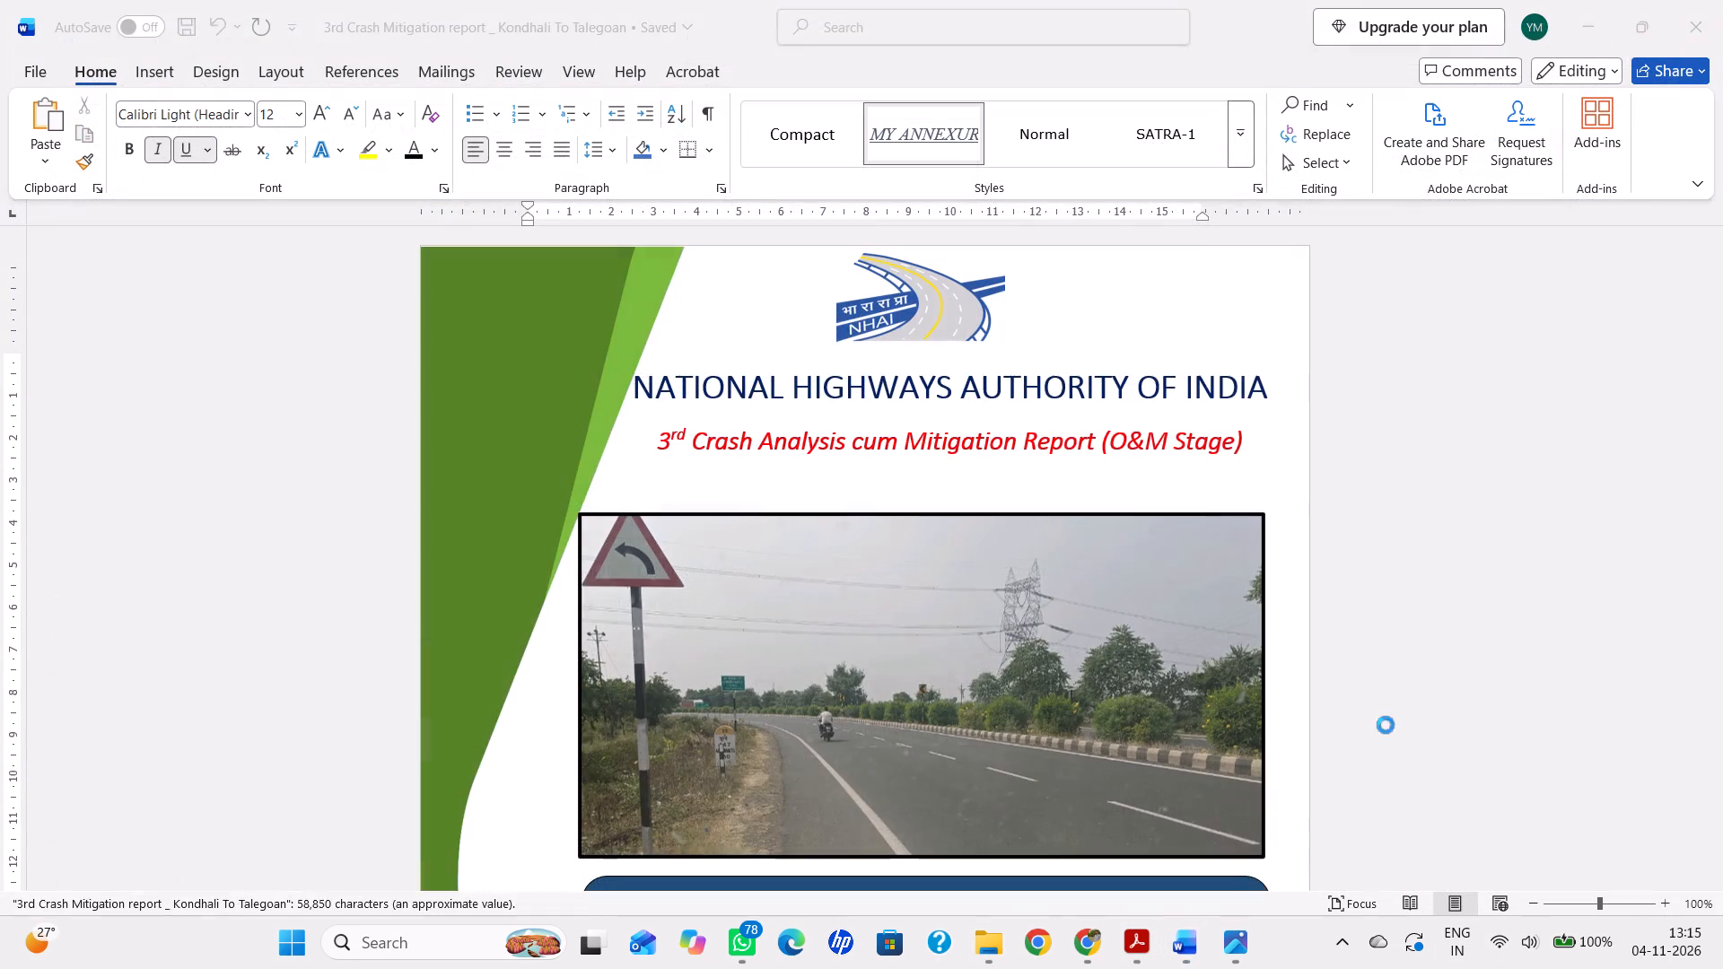
left_click(1201, 958)
left_click(1075, 842)
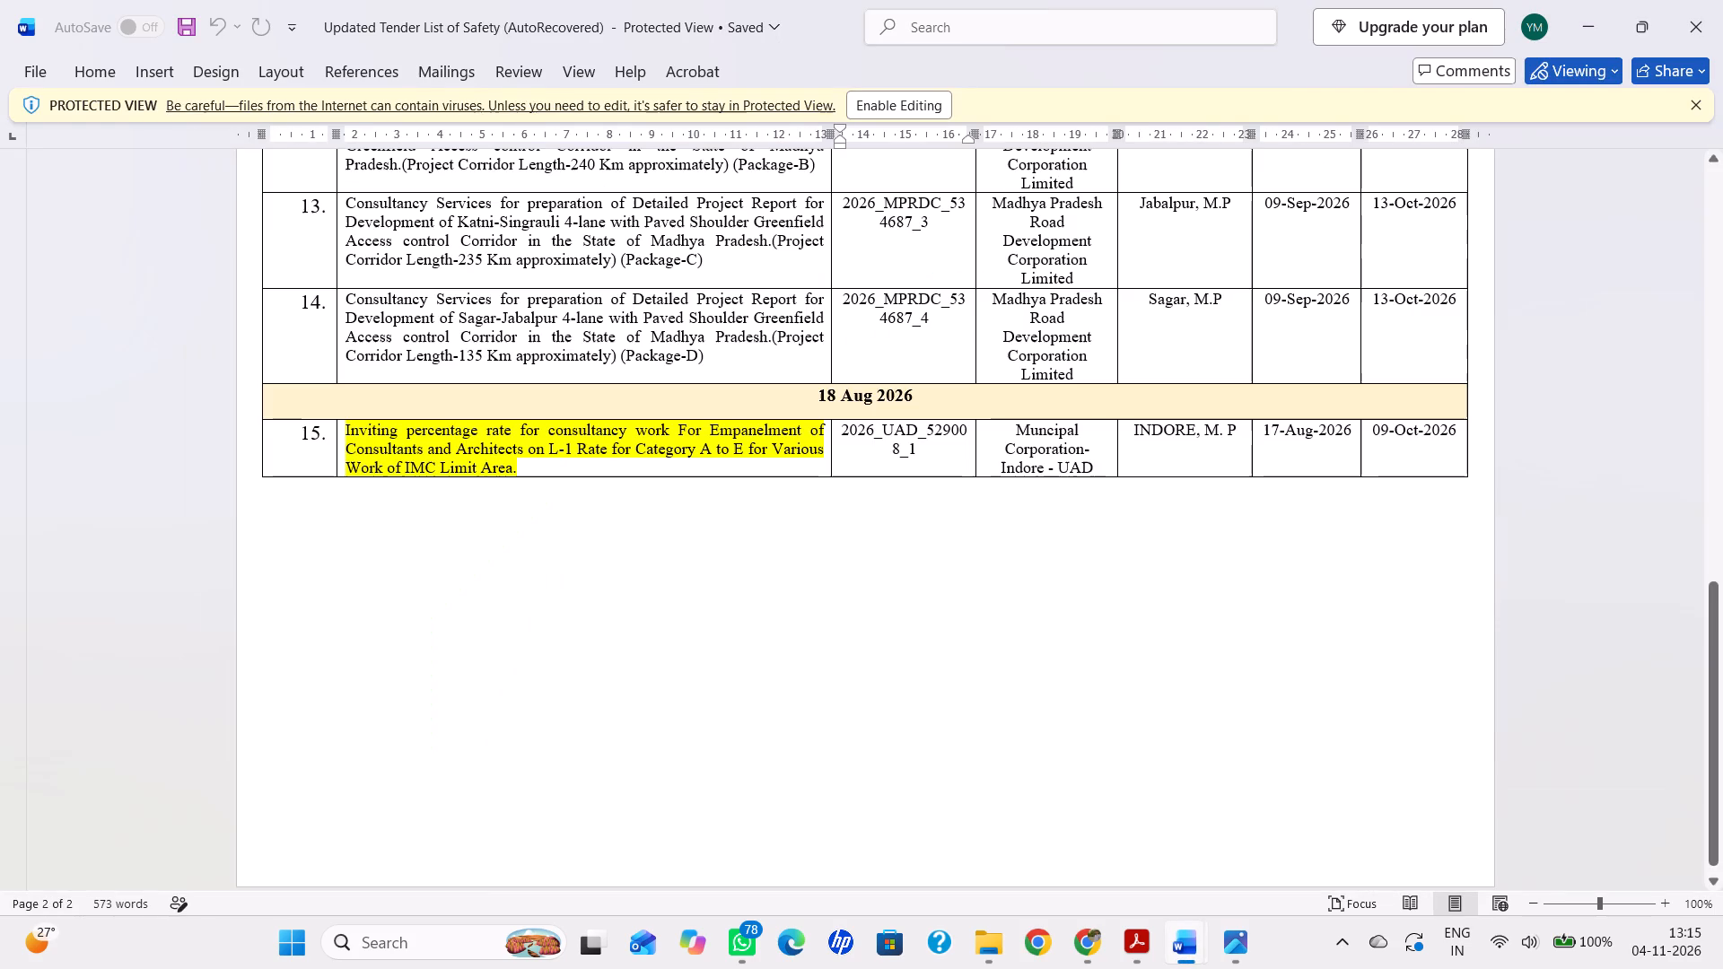
left_click(1722, 0)
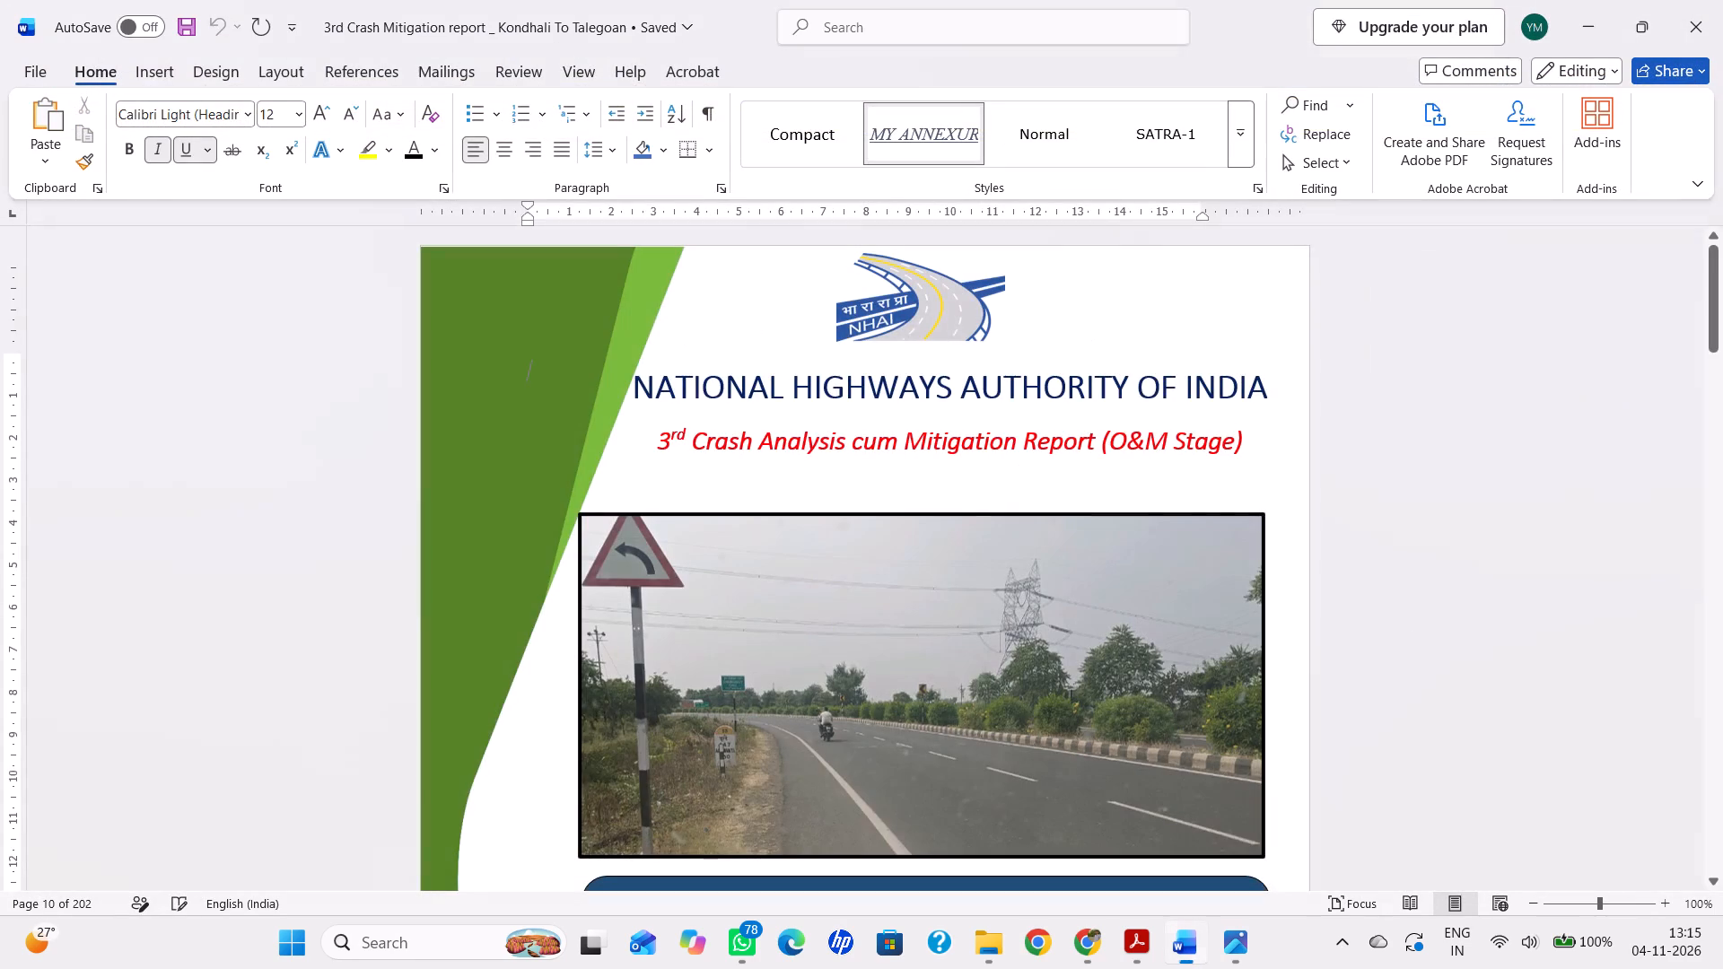
Review the report's cover page, including the project title, consultant details and date, and the start of the table of contents.
scroll(1219, 611, "down", 5)
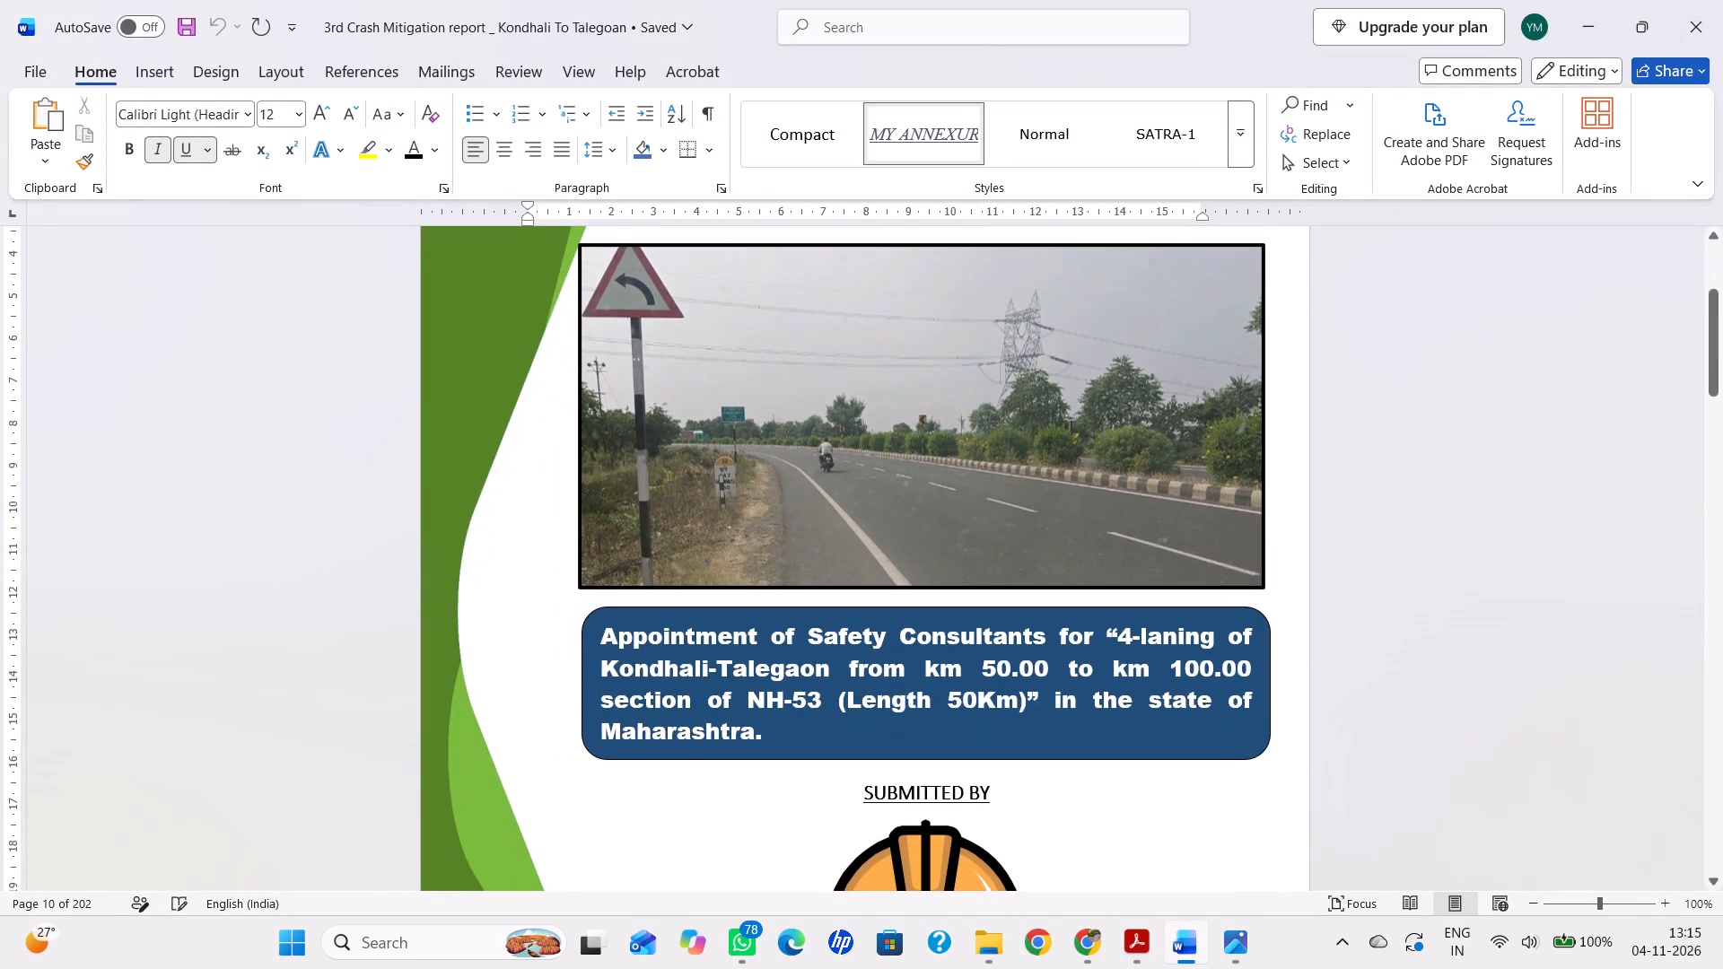
scroll(974, 628, "up", 7)
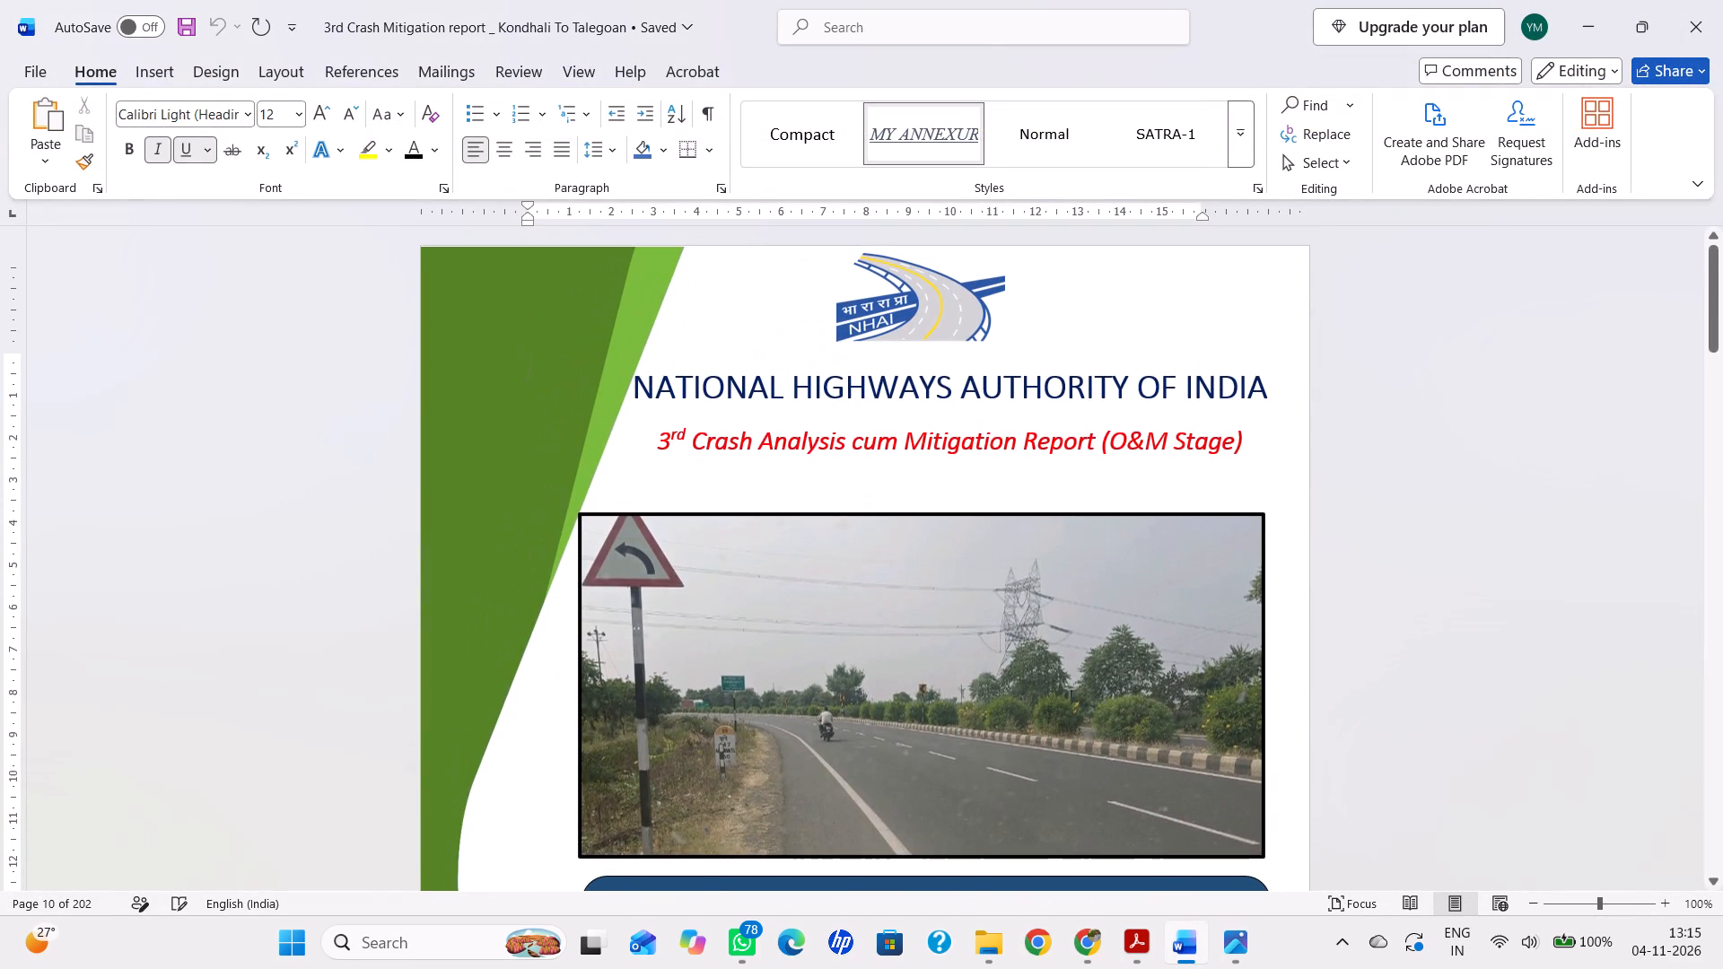
scroll(974, 630, "down", 12)
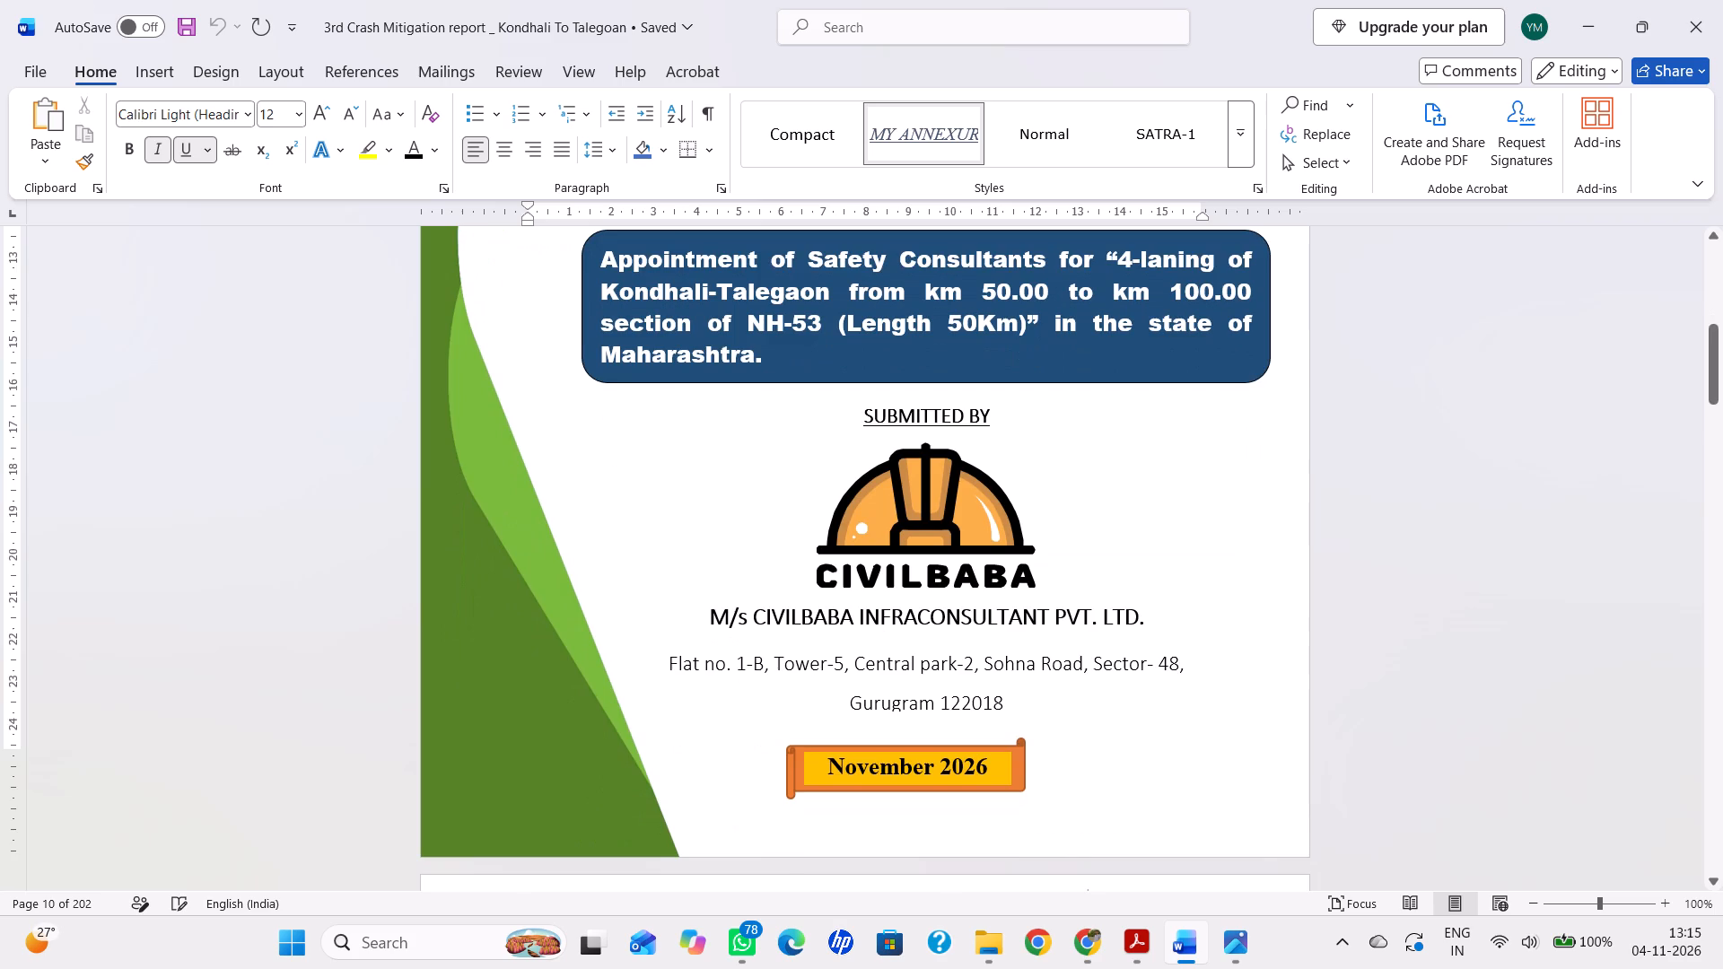
scroll(978, 633, "down", 12)
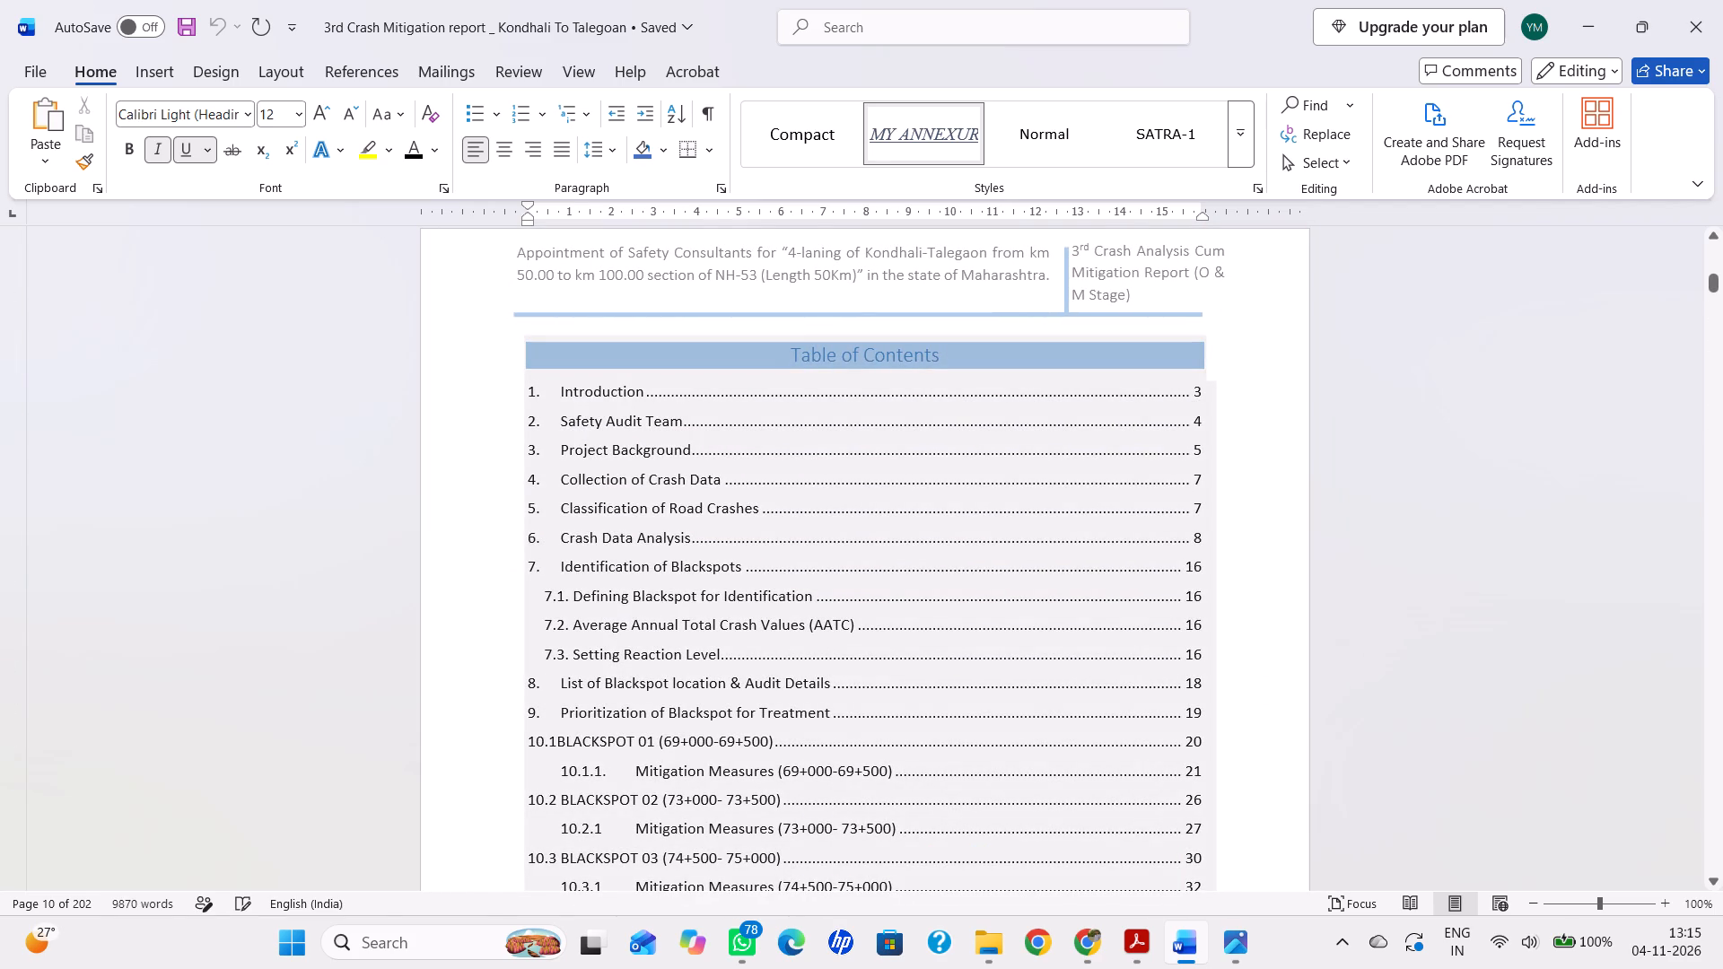
scroll(1133, 768, "up", 4)
scroll(1133, 768, "down", 7)
scroll(1057, 728, "up", 19)
scroll(1056, 729, "down", 14)
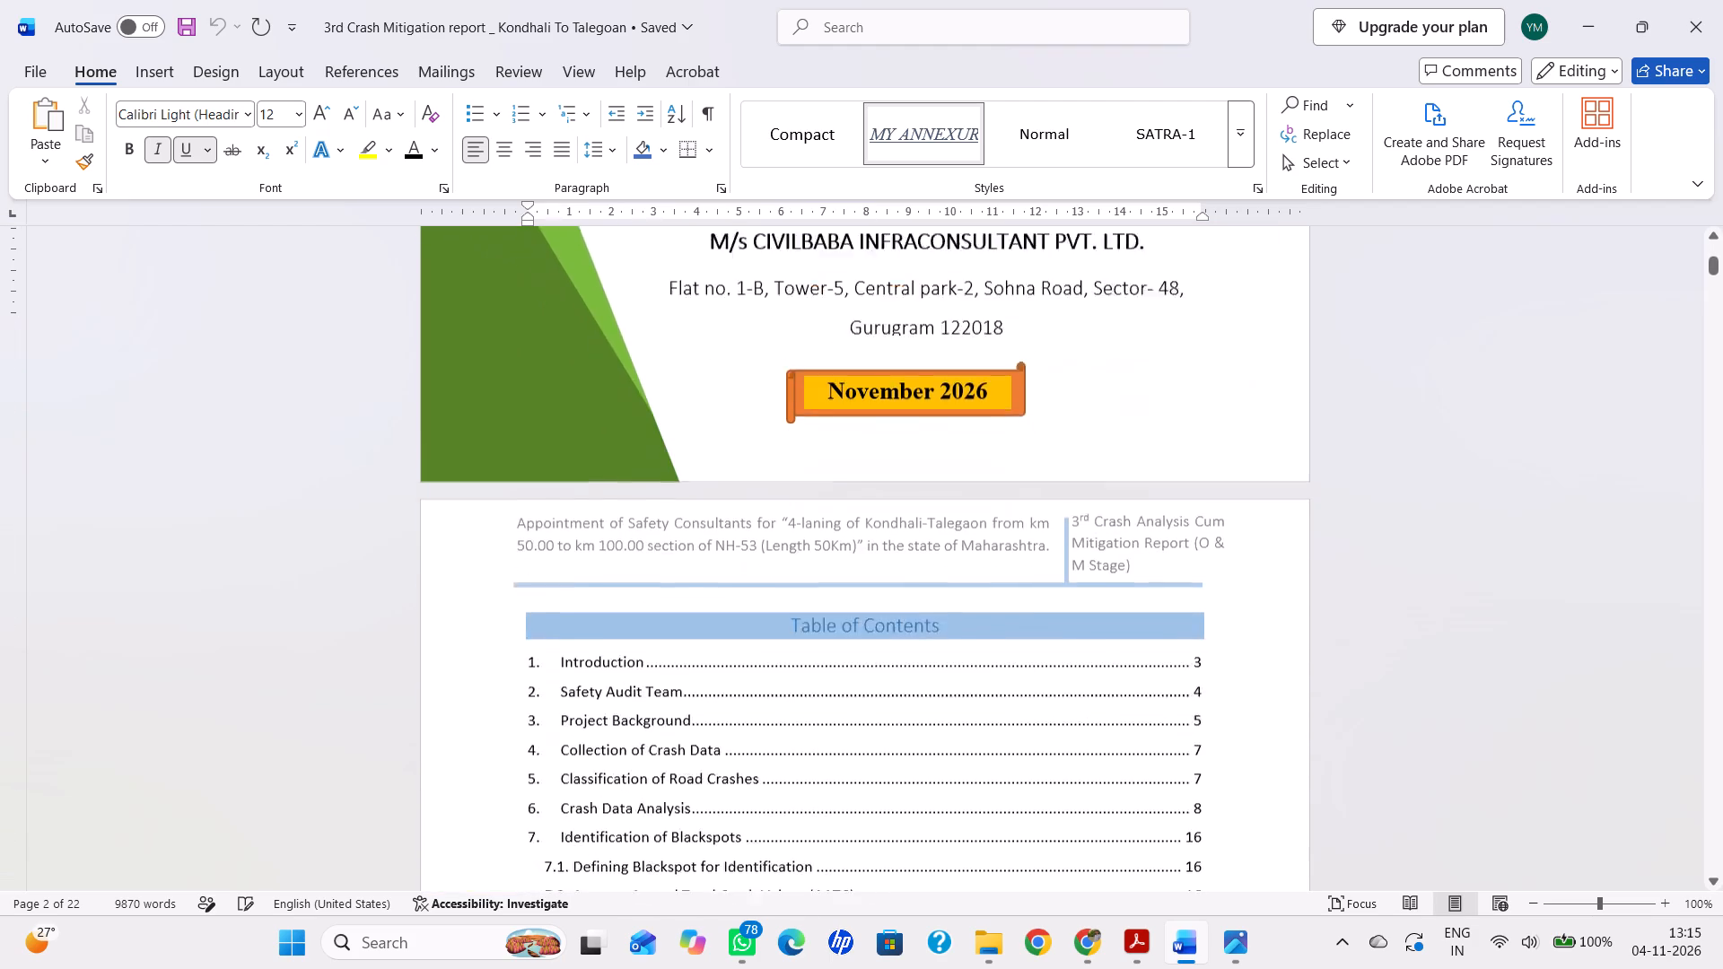
Read through the report's table of contents and on into the Introduction section.
left_click(790, 634)
scroll(701, 668, "down", 7)
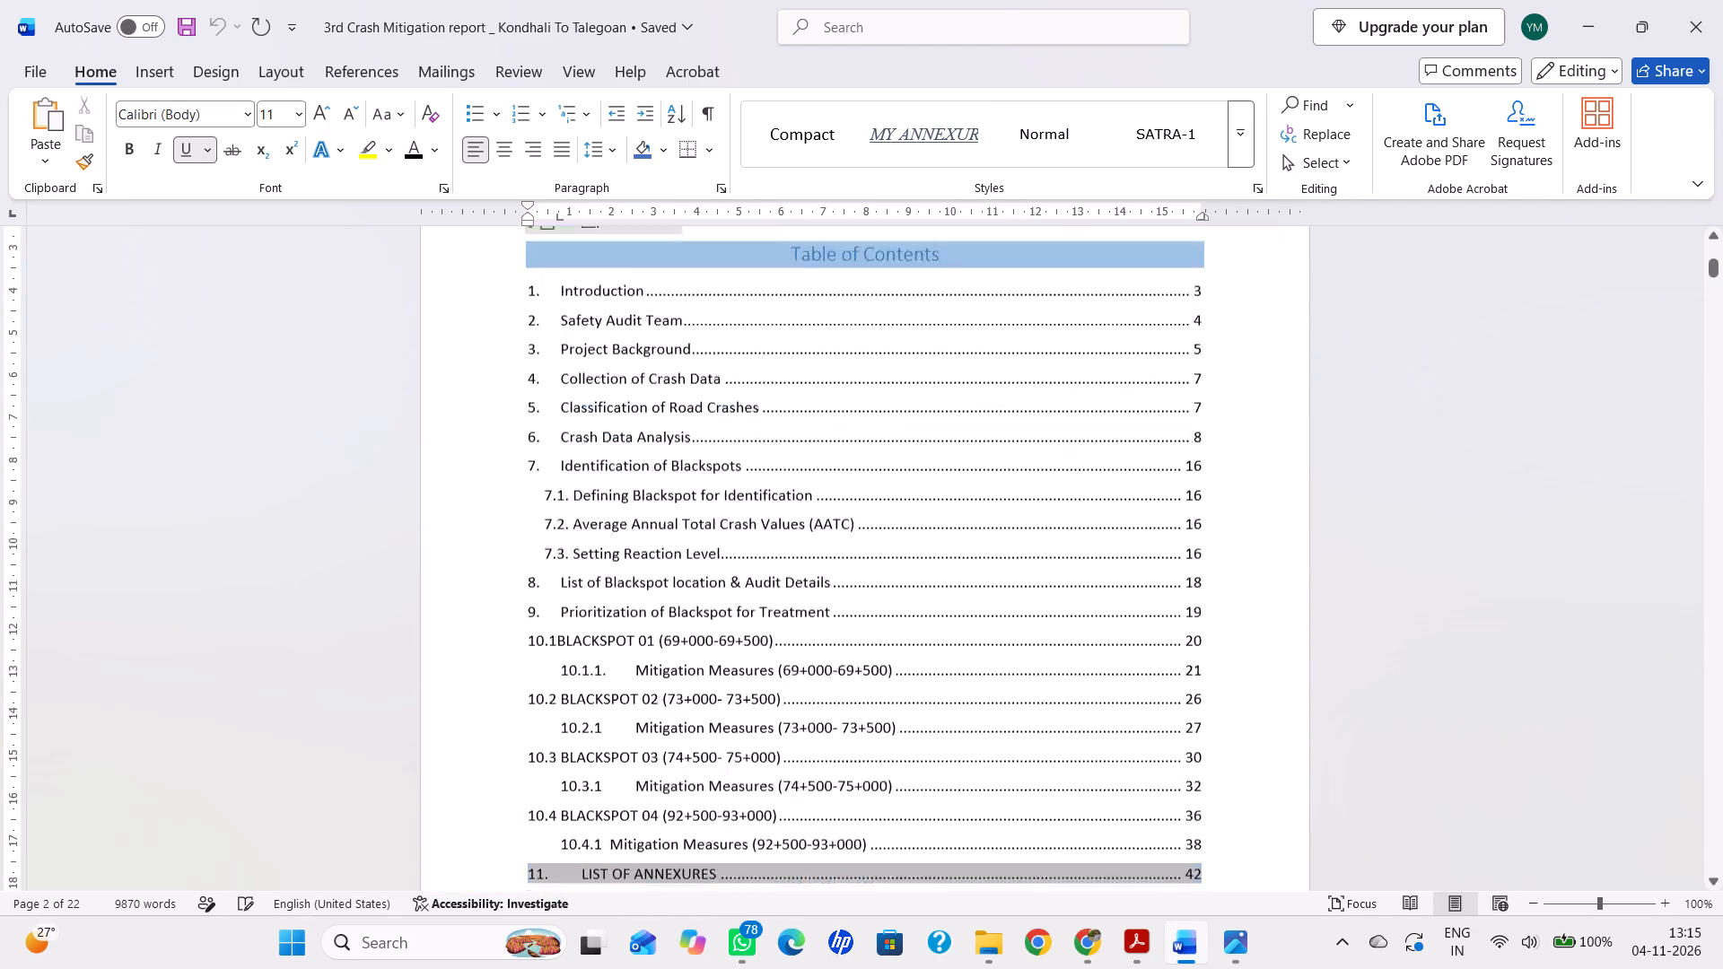
scroll(711, 687, "down", 5)
scroll(713, 693, "down", 20)
scroll(888, 554, "down", 14)
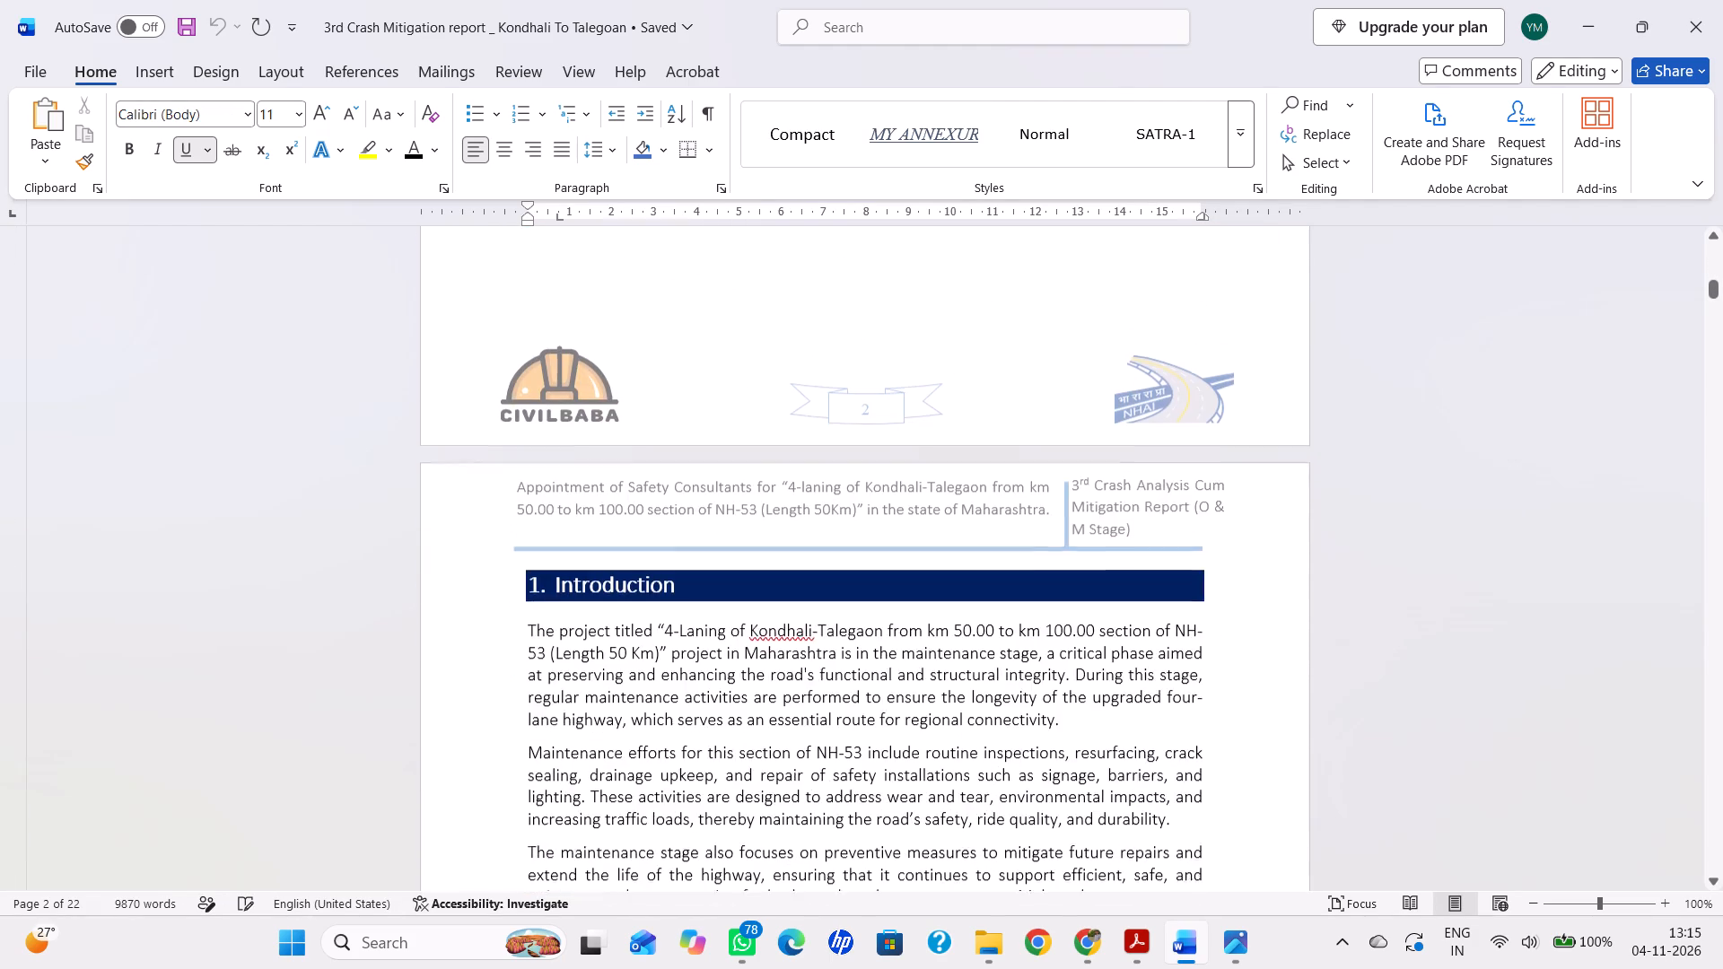
scroll(906, 572, "down", 5)
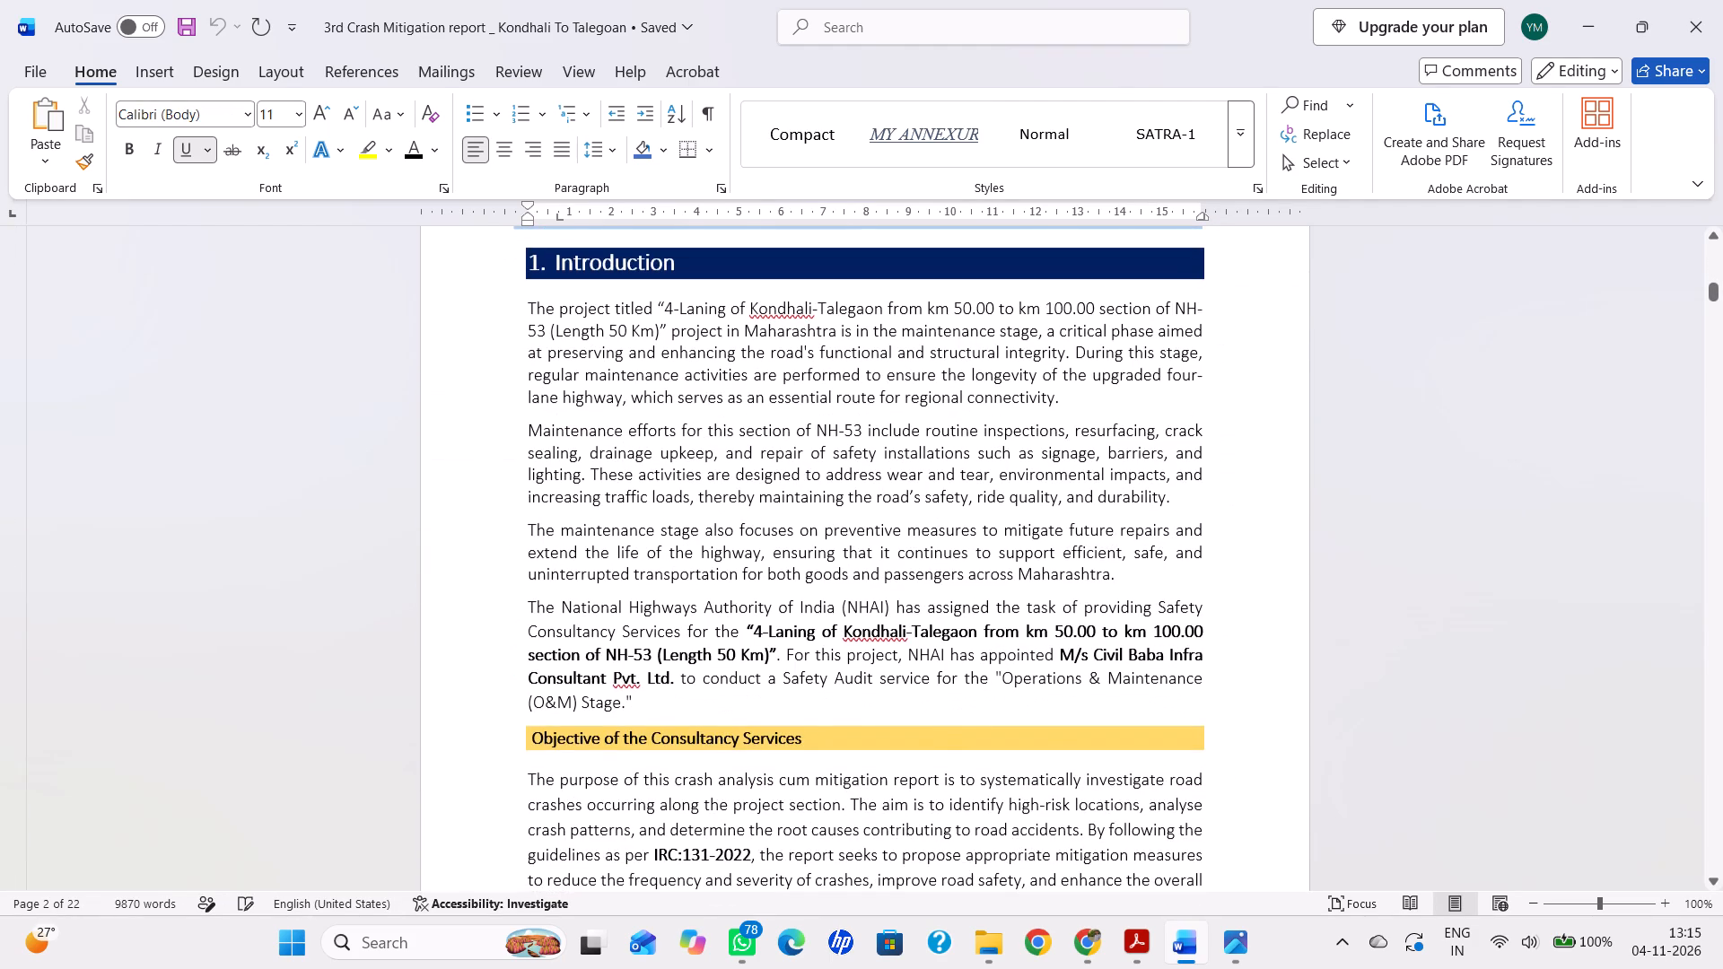
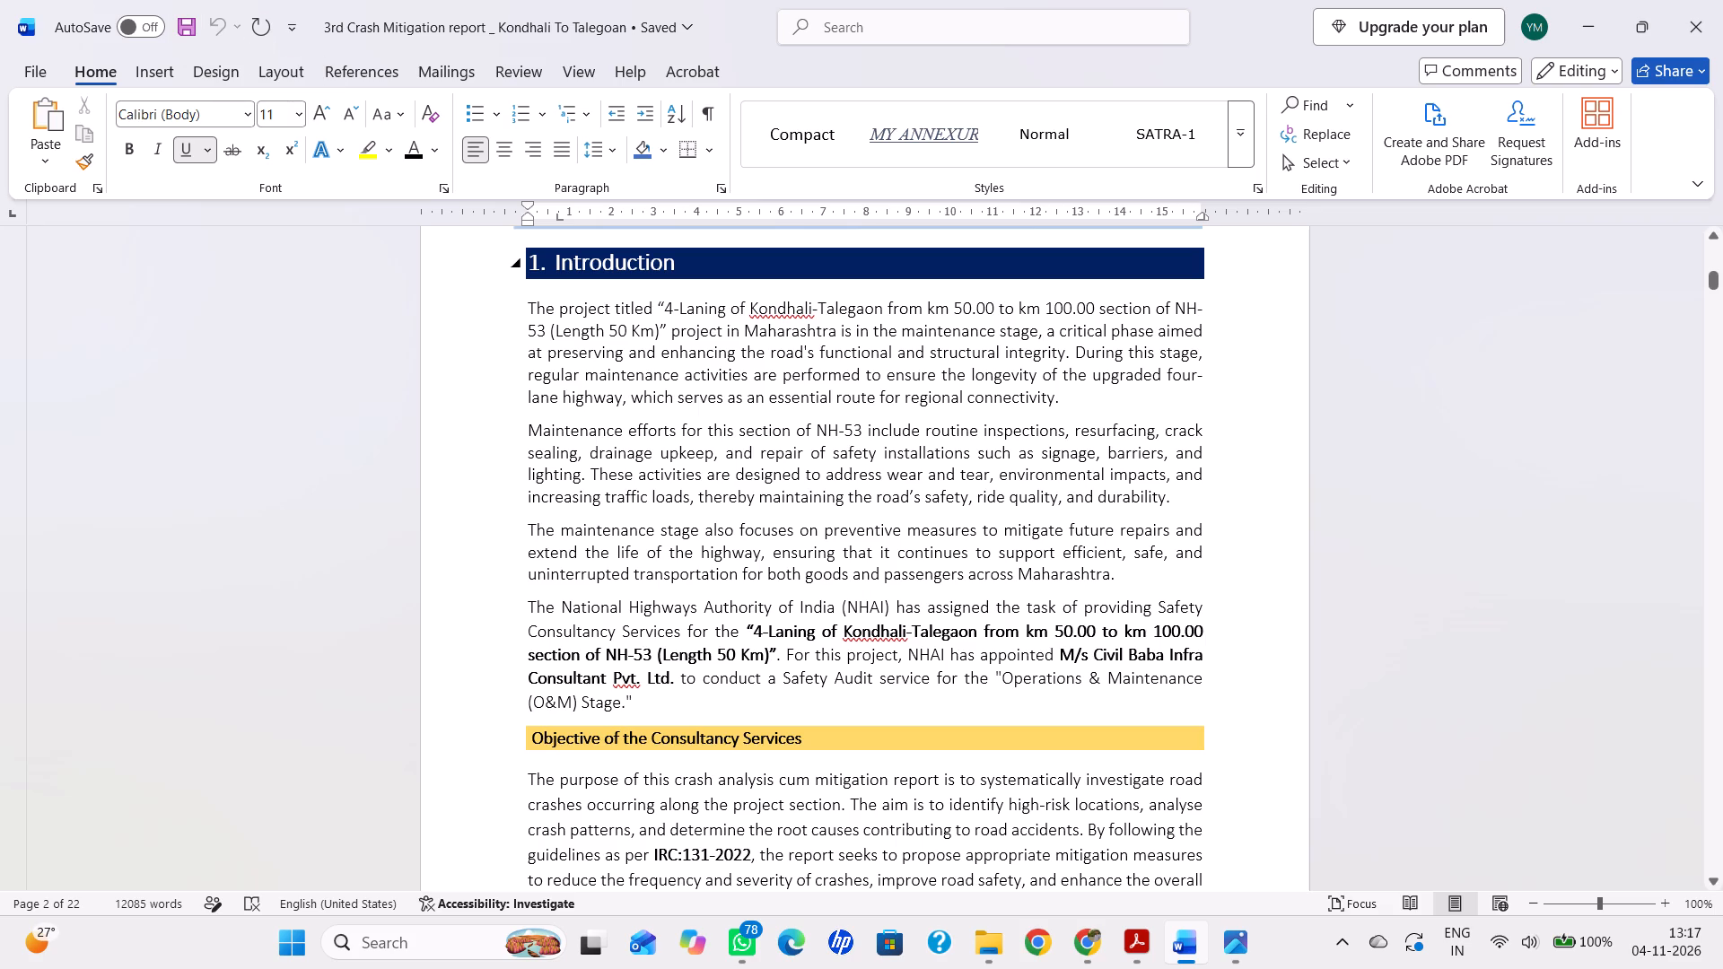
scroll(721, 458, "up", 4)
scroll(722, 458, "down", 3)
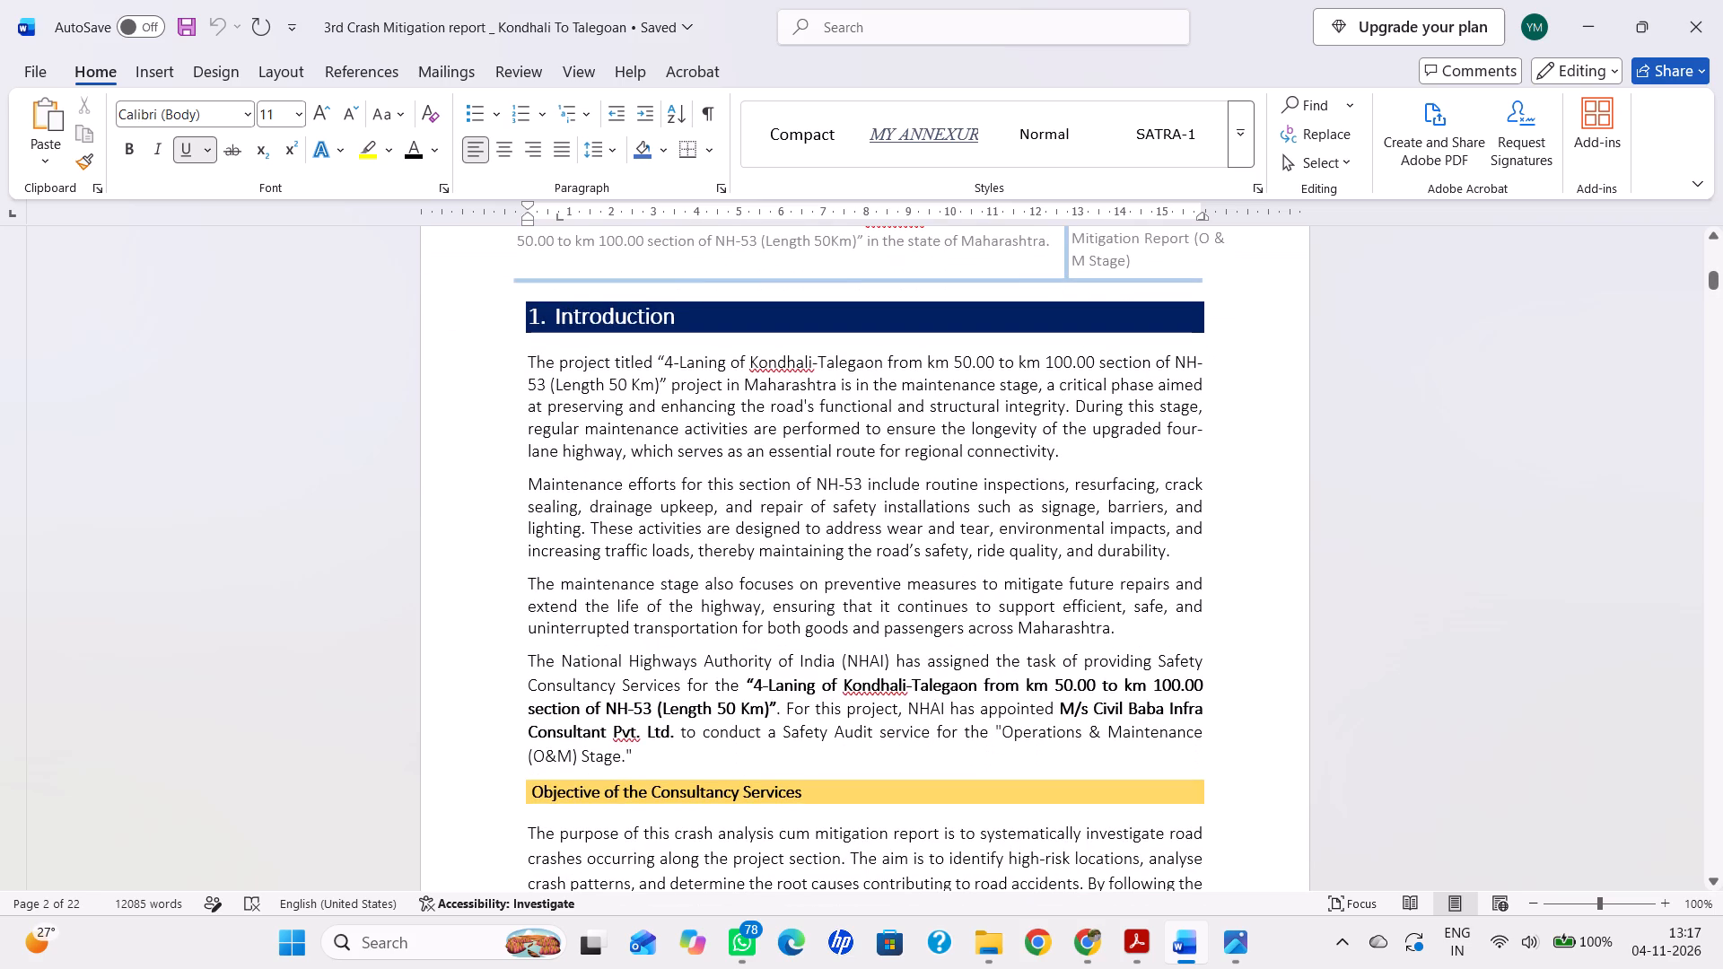
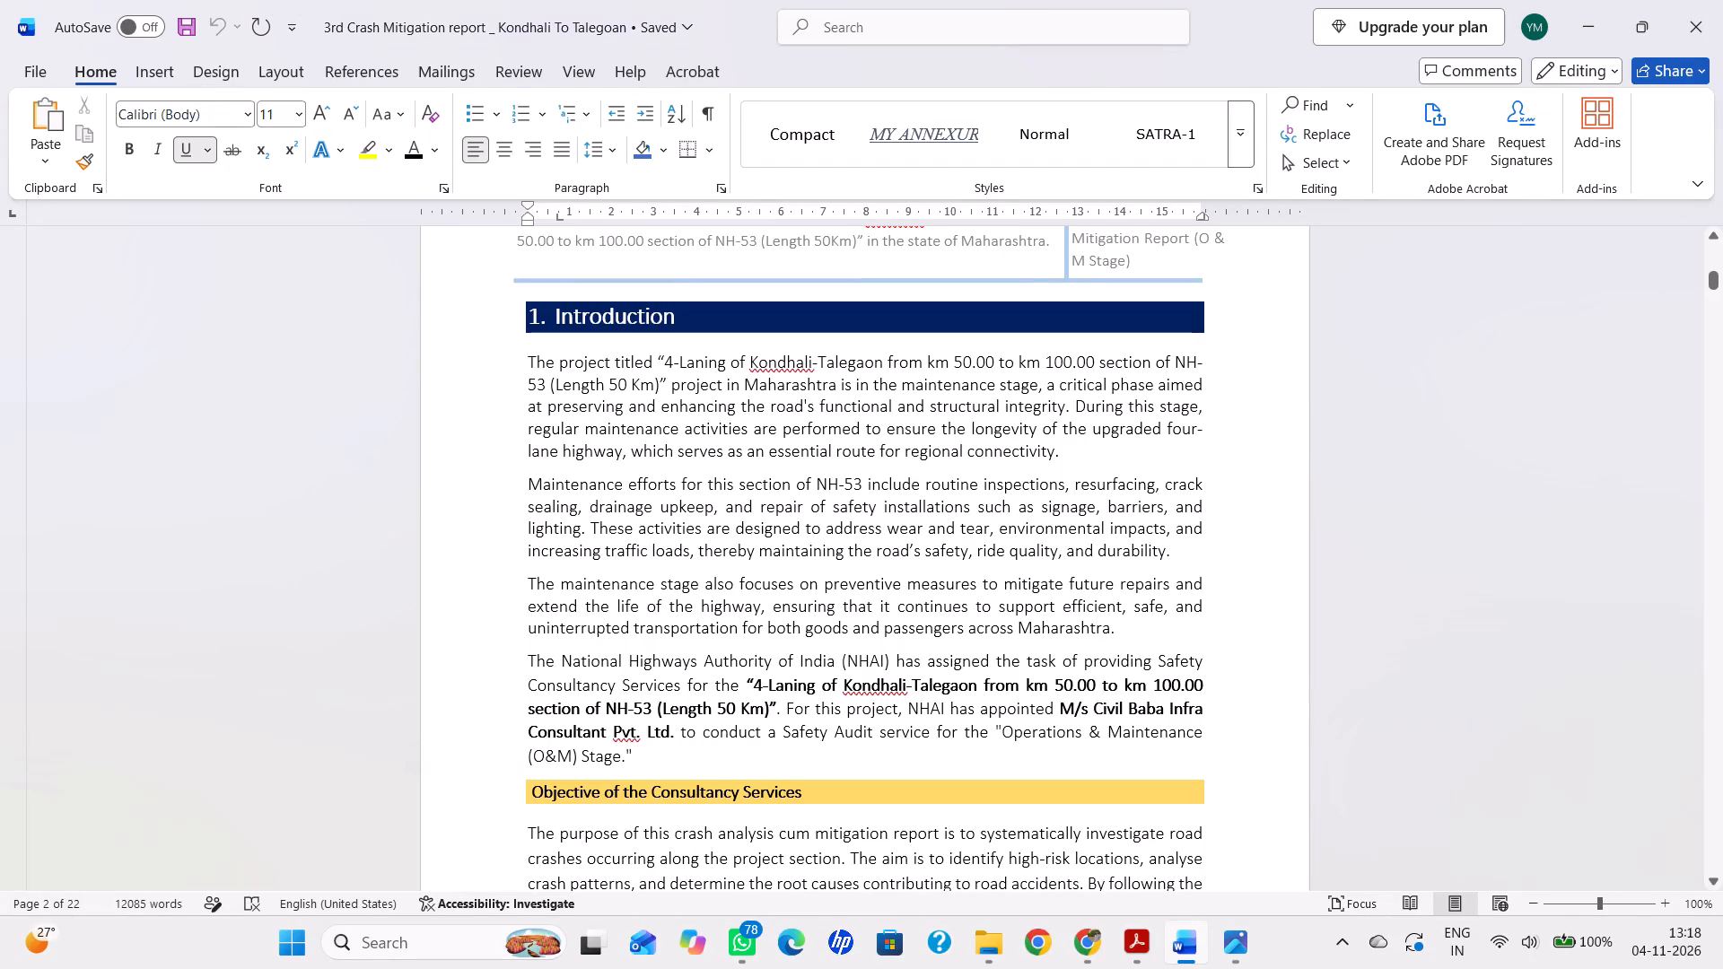
Read through the Introduction section and the Objective of the Consultancy Services in the report.
scroll(932, 414, "up", 6, "ctrl")
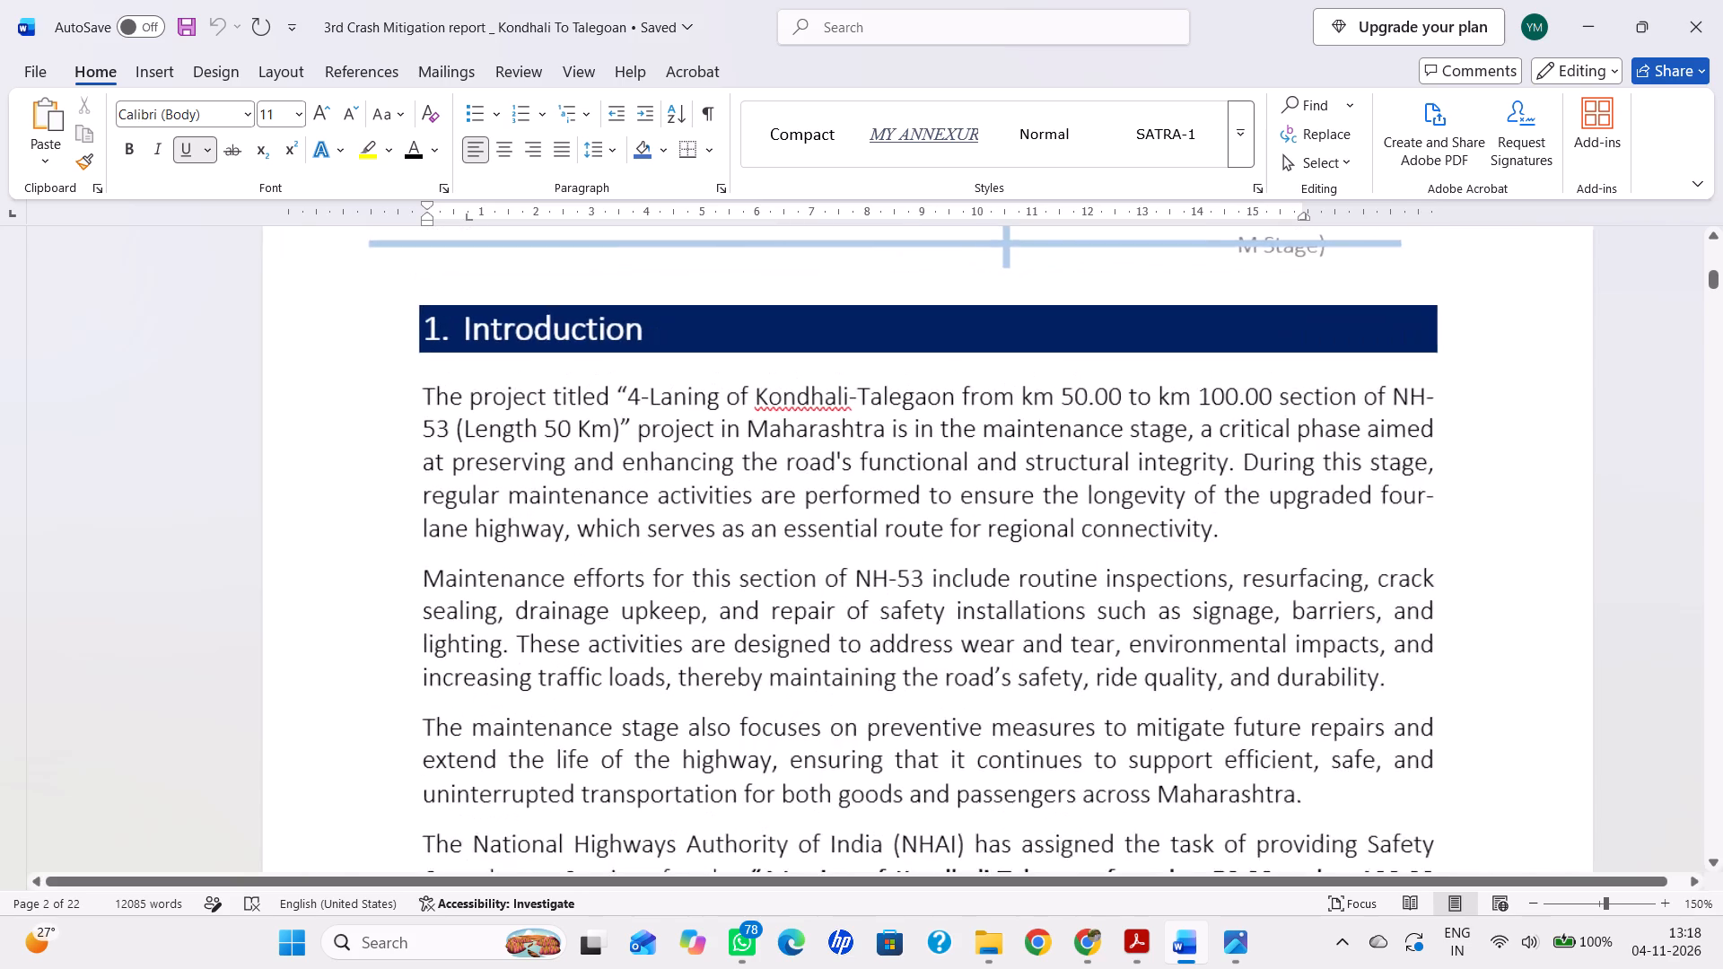
scroll(932, 414, "down", 2)
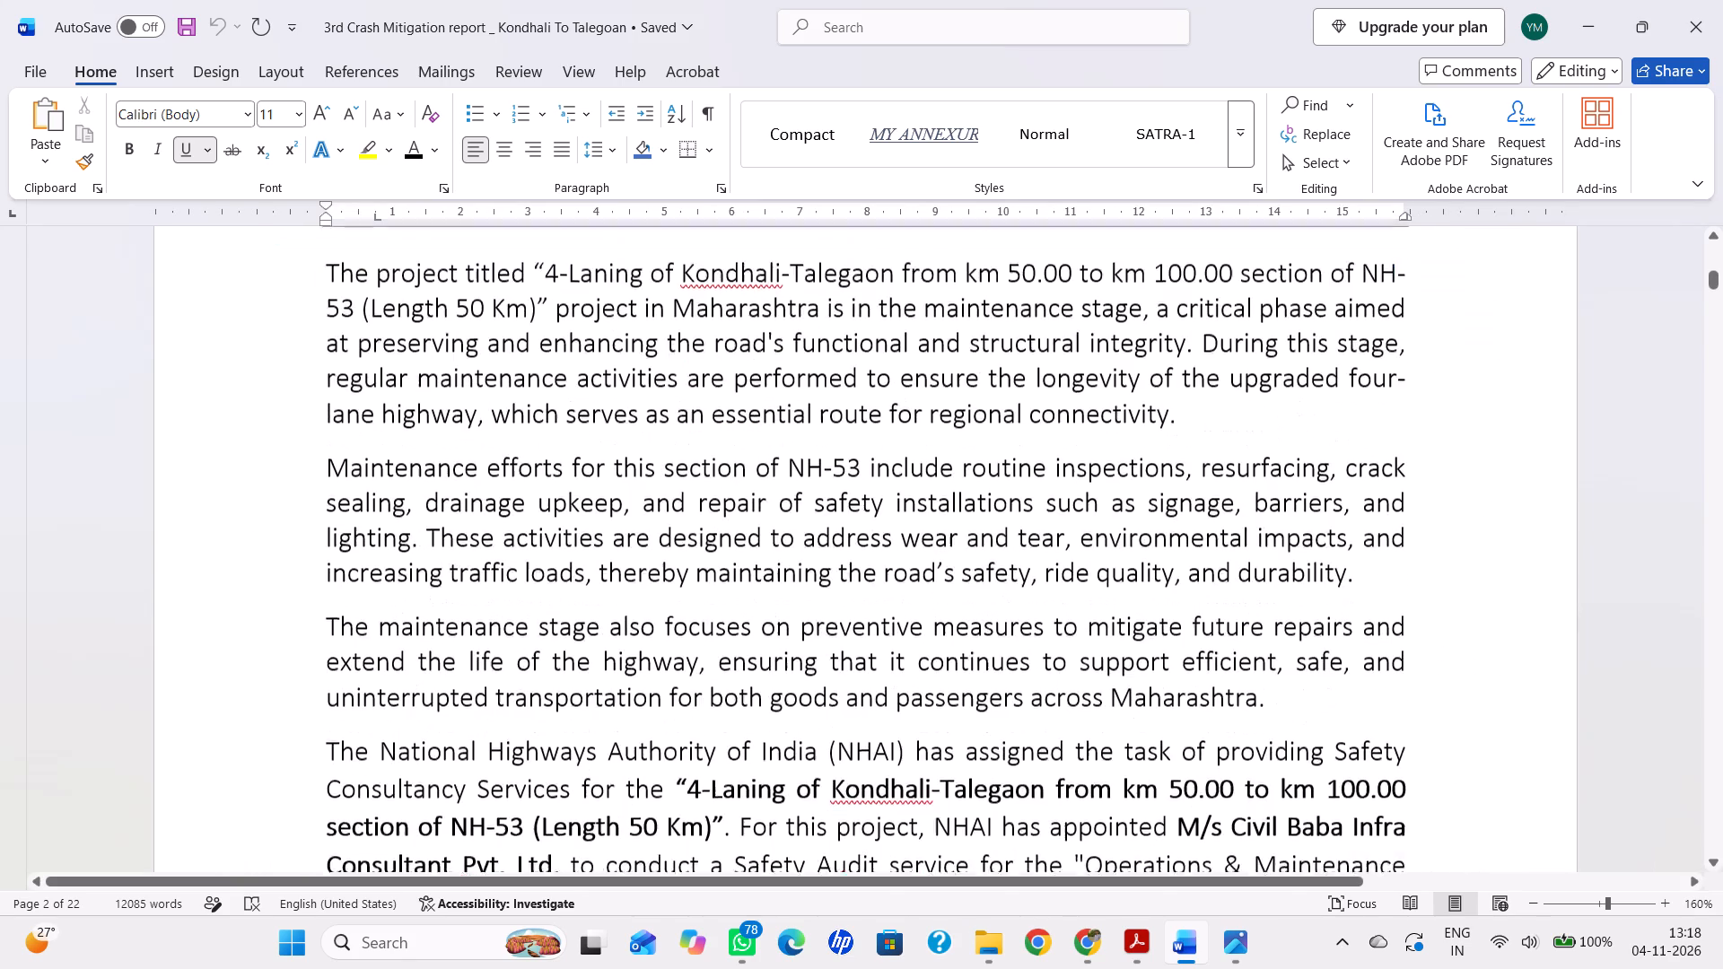
scroll(932, 414, "down", 1)
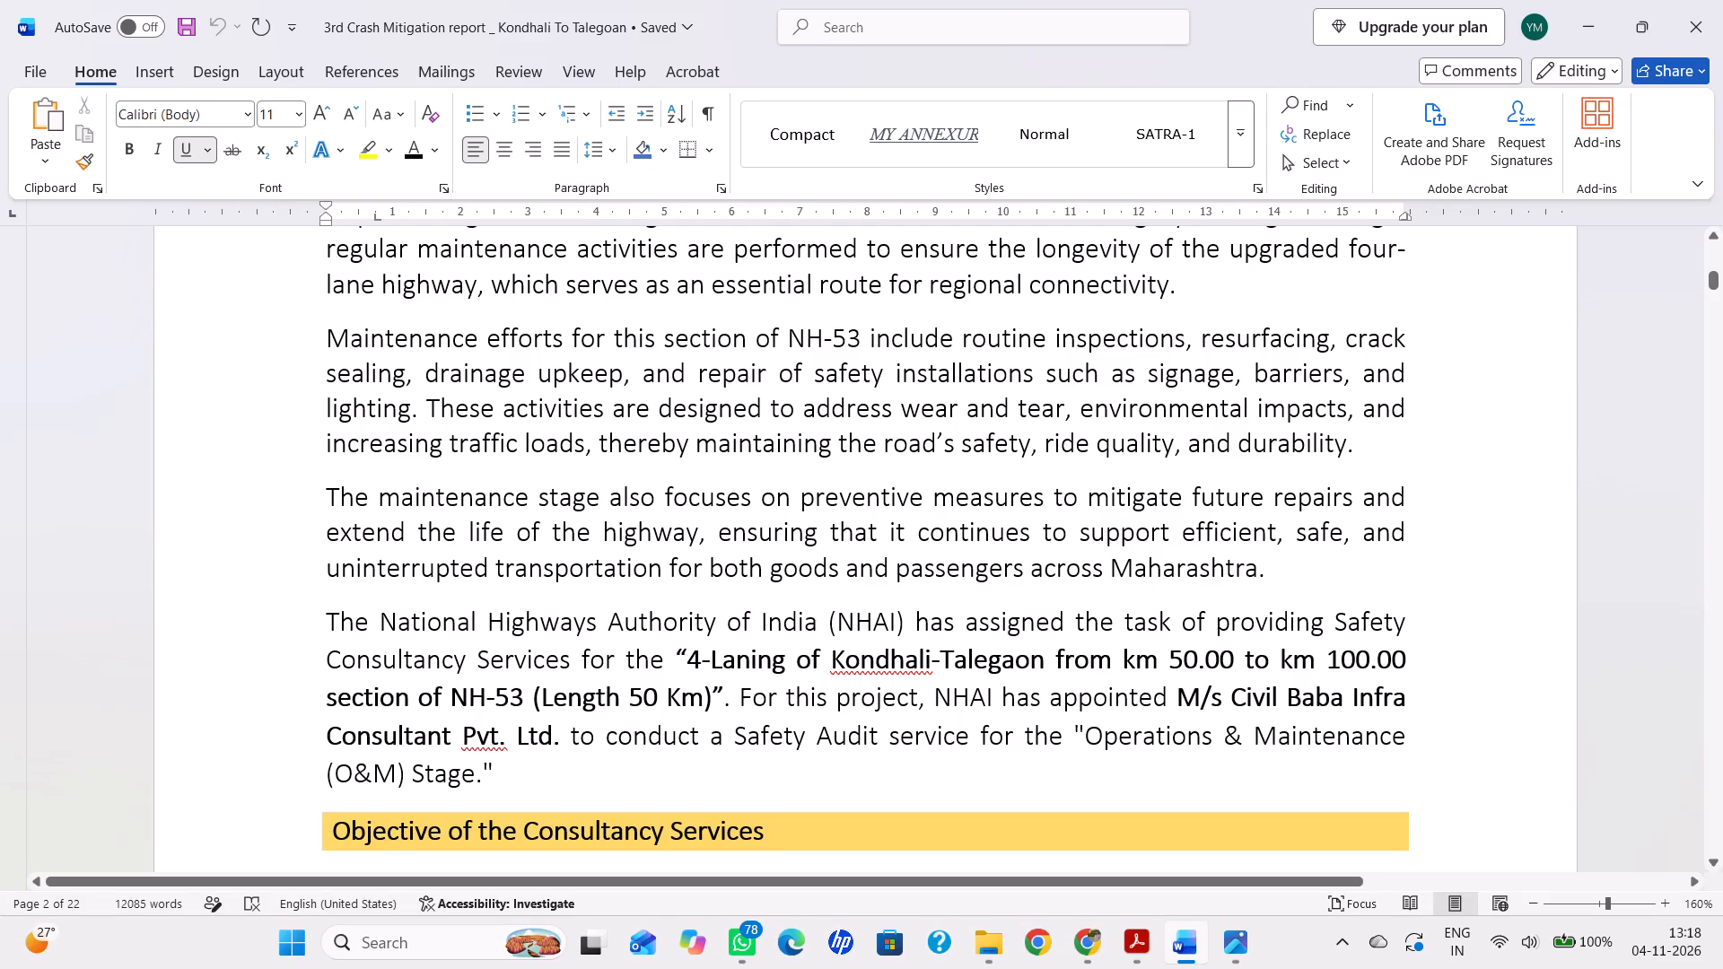
scroll(560, 536, "down", 2)
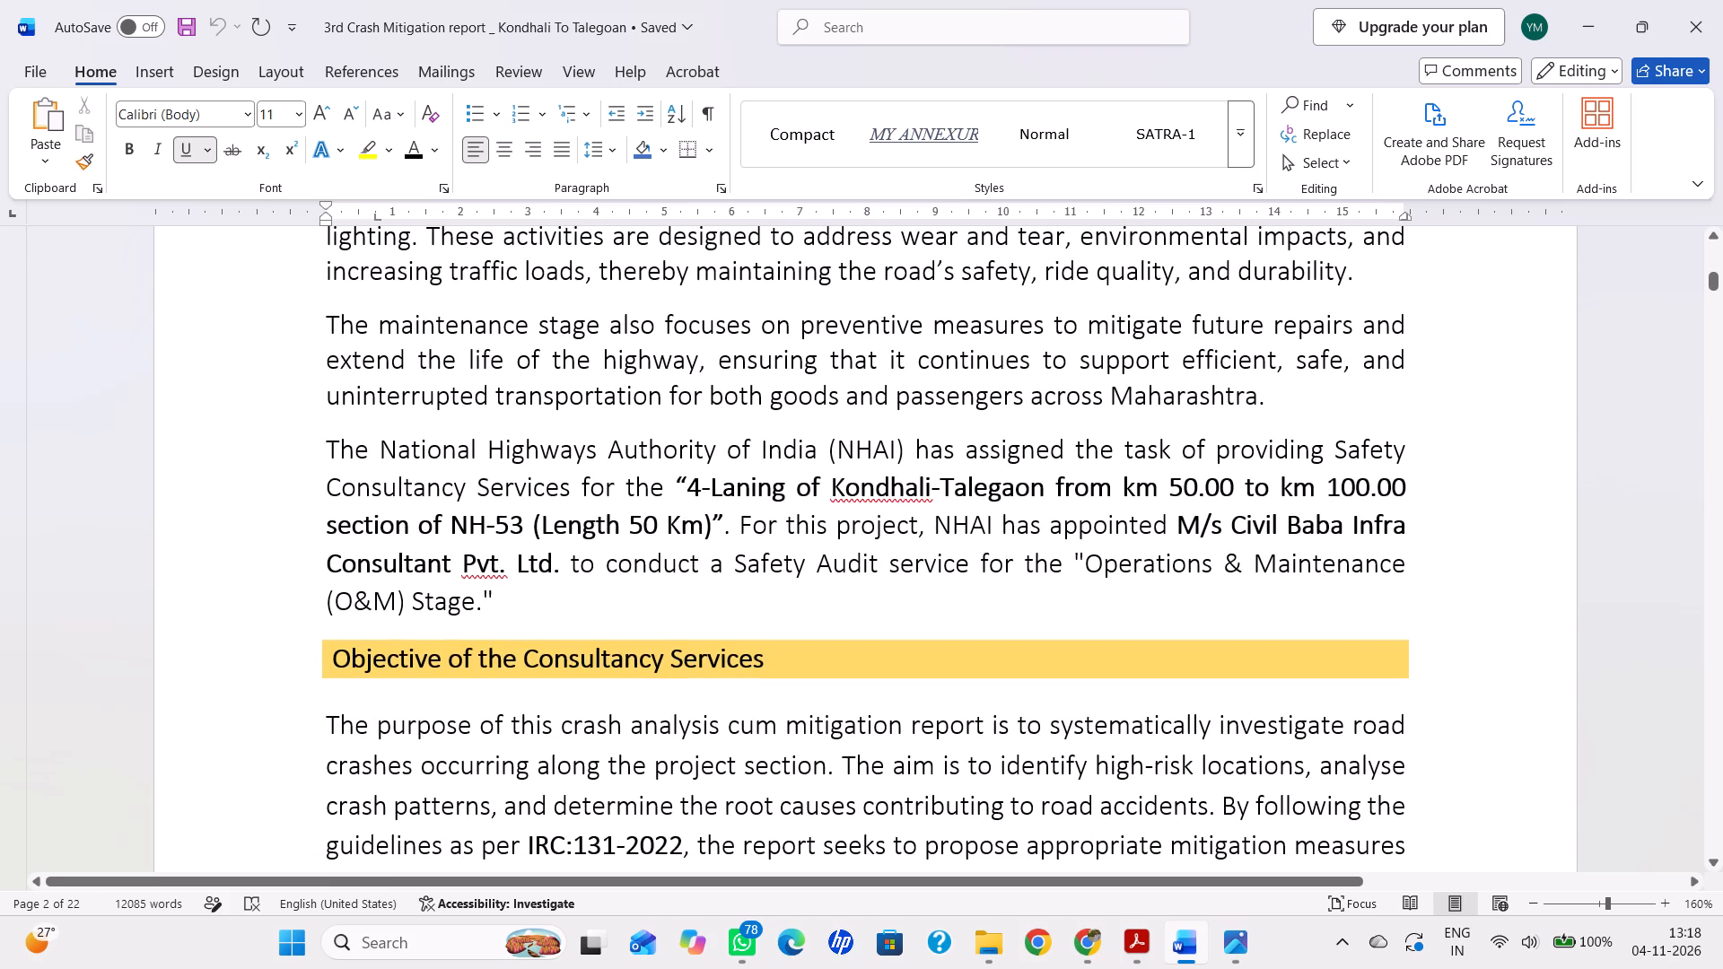
left_click_drag(468, 339, 887, 323)
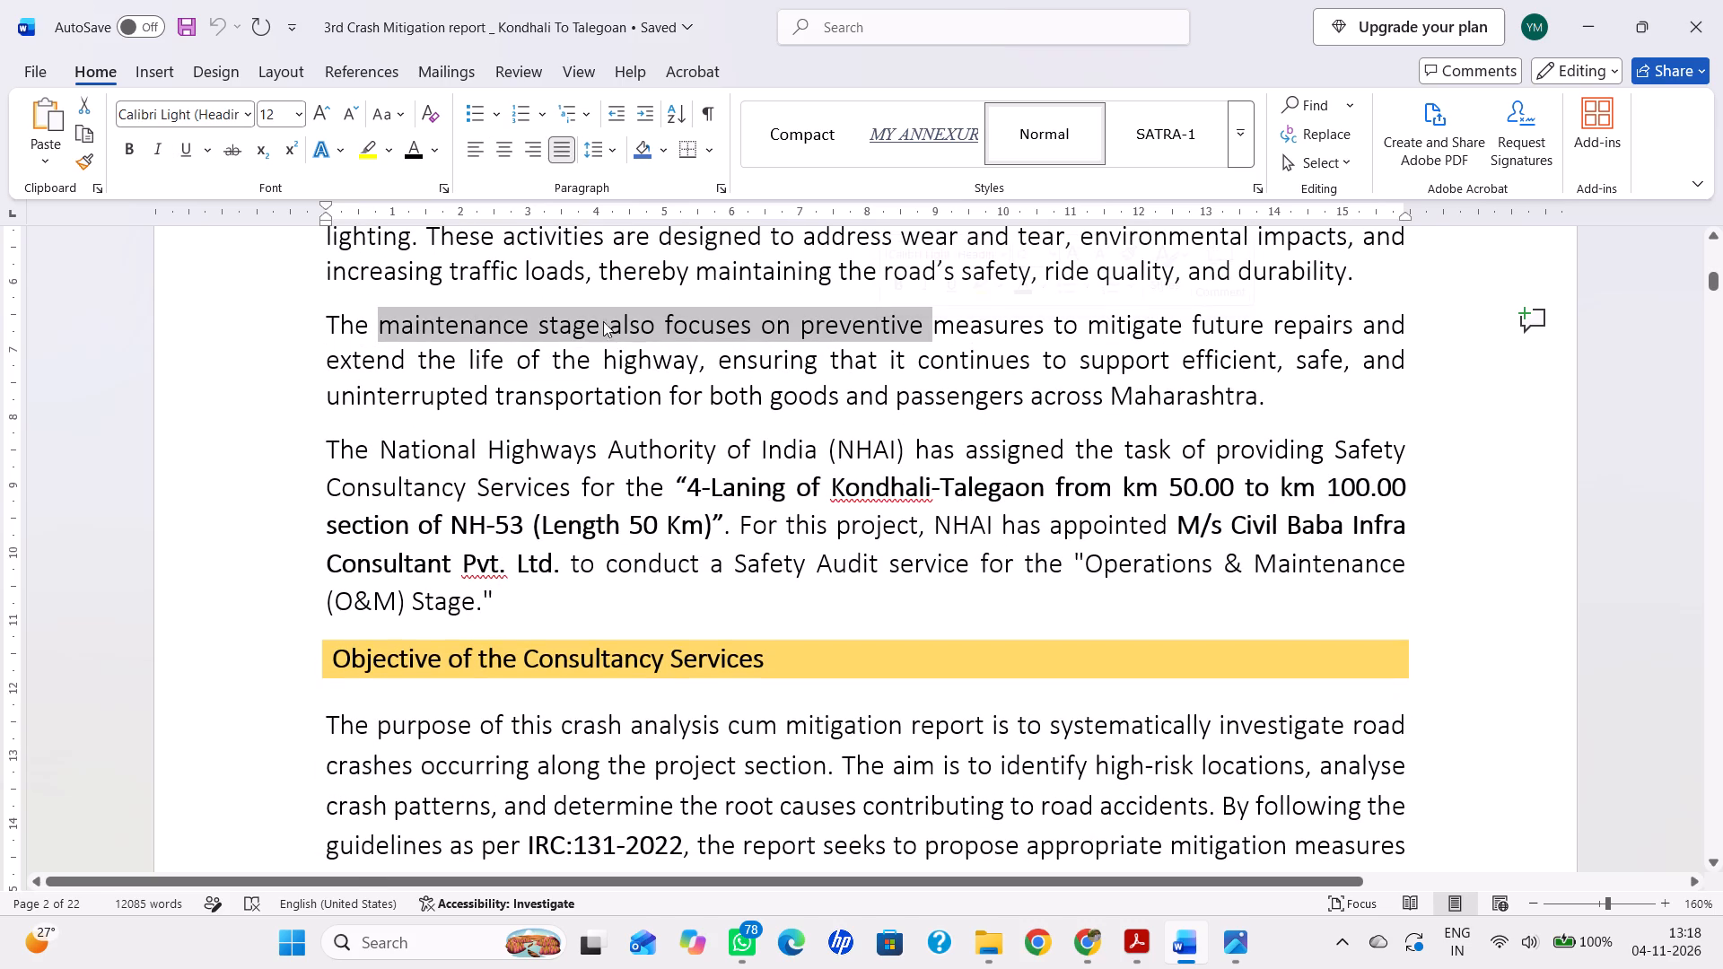
left_click(582, 321)
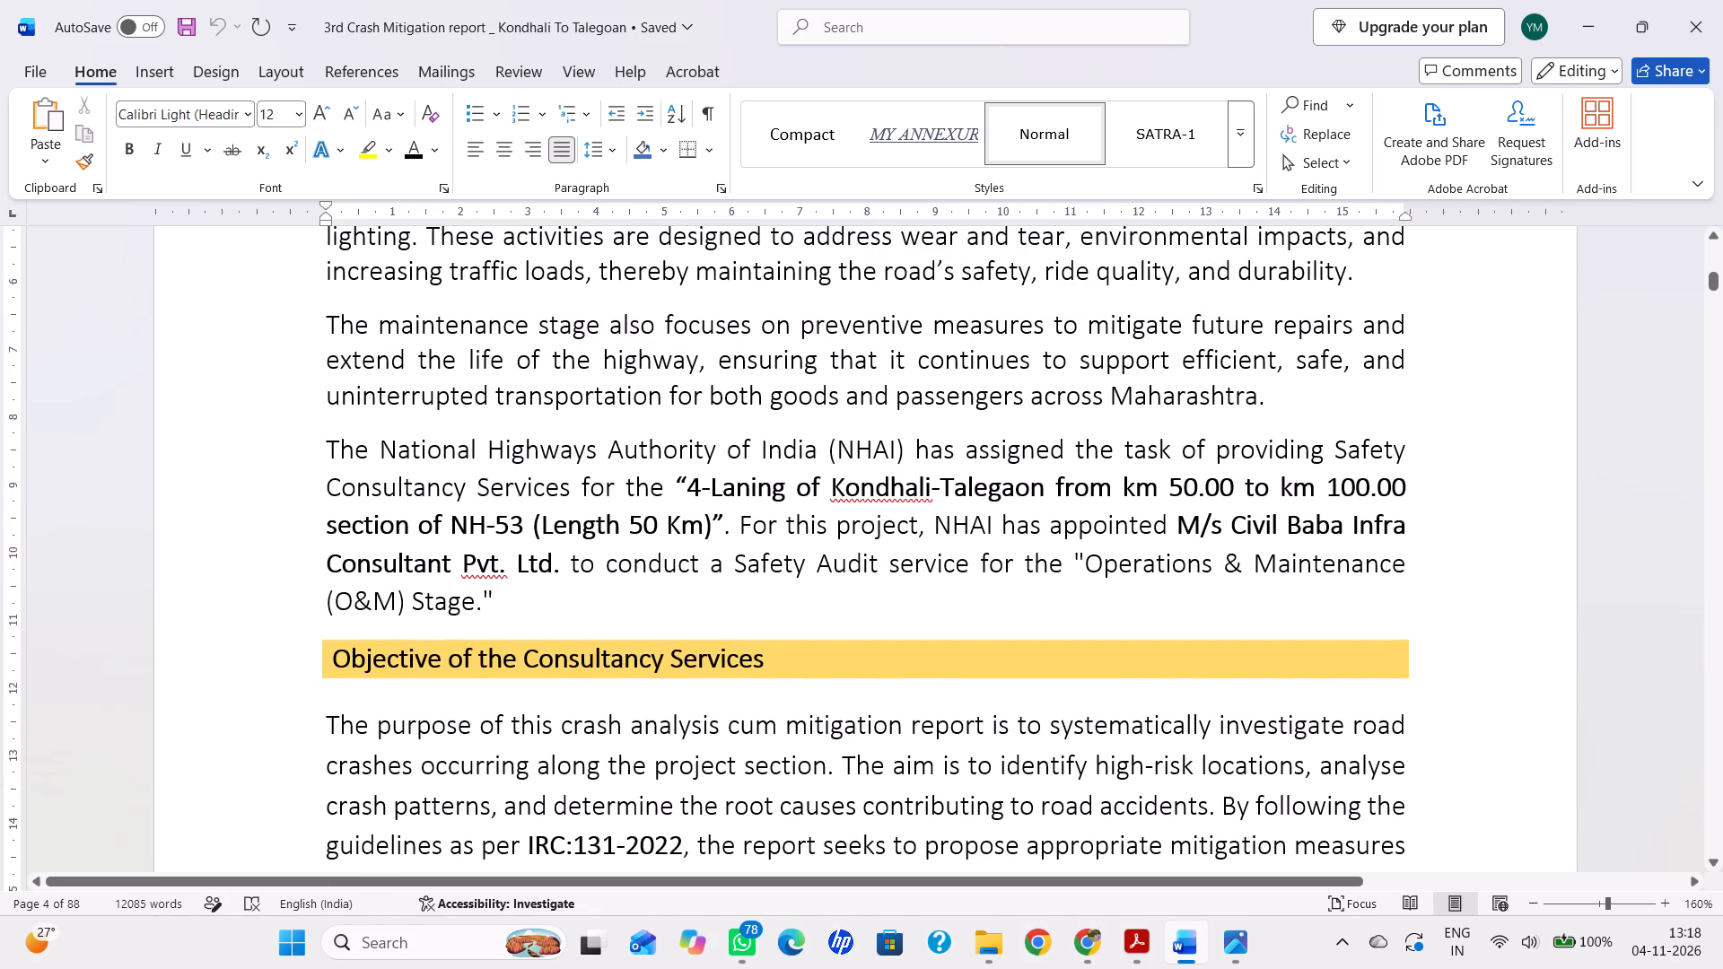
scroll(514, 361, "down", 1)
scroll(946, 775, "up", 12)
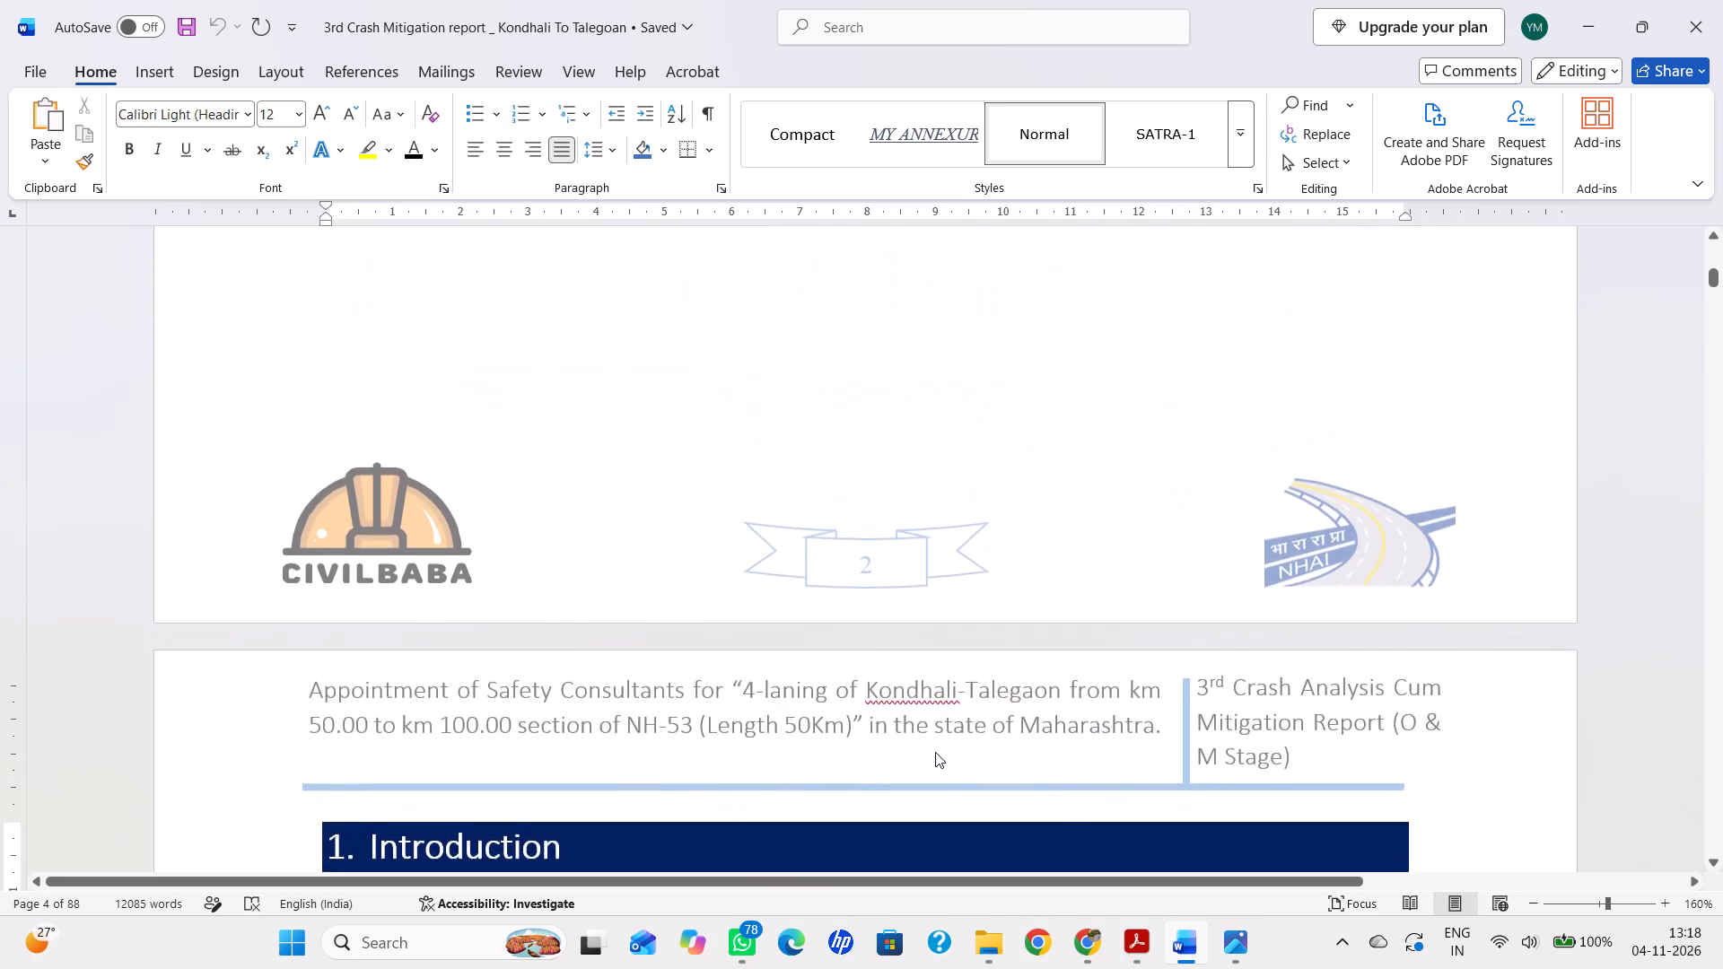
scroll(935, 752, "down", 10)
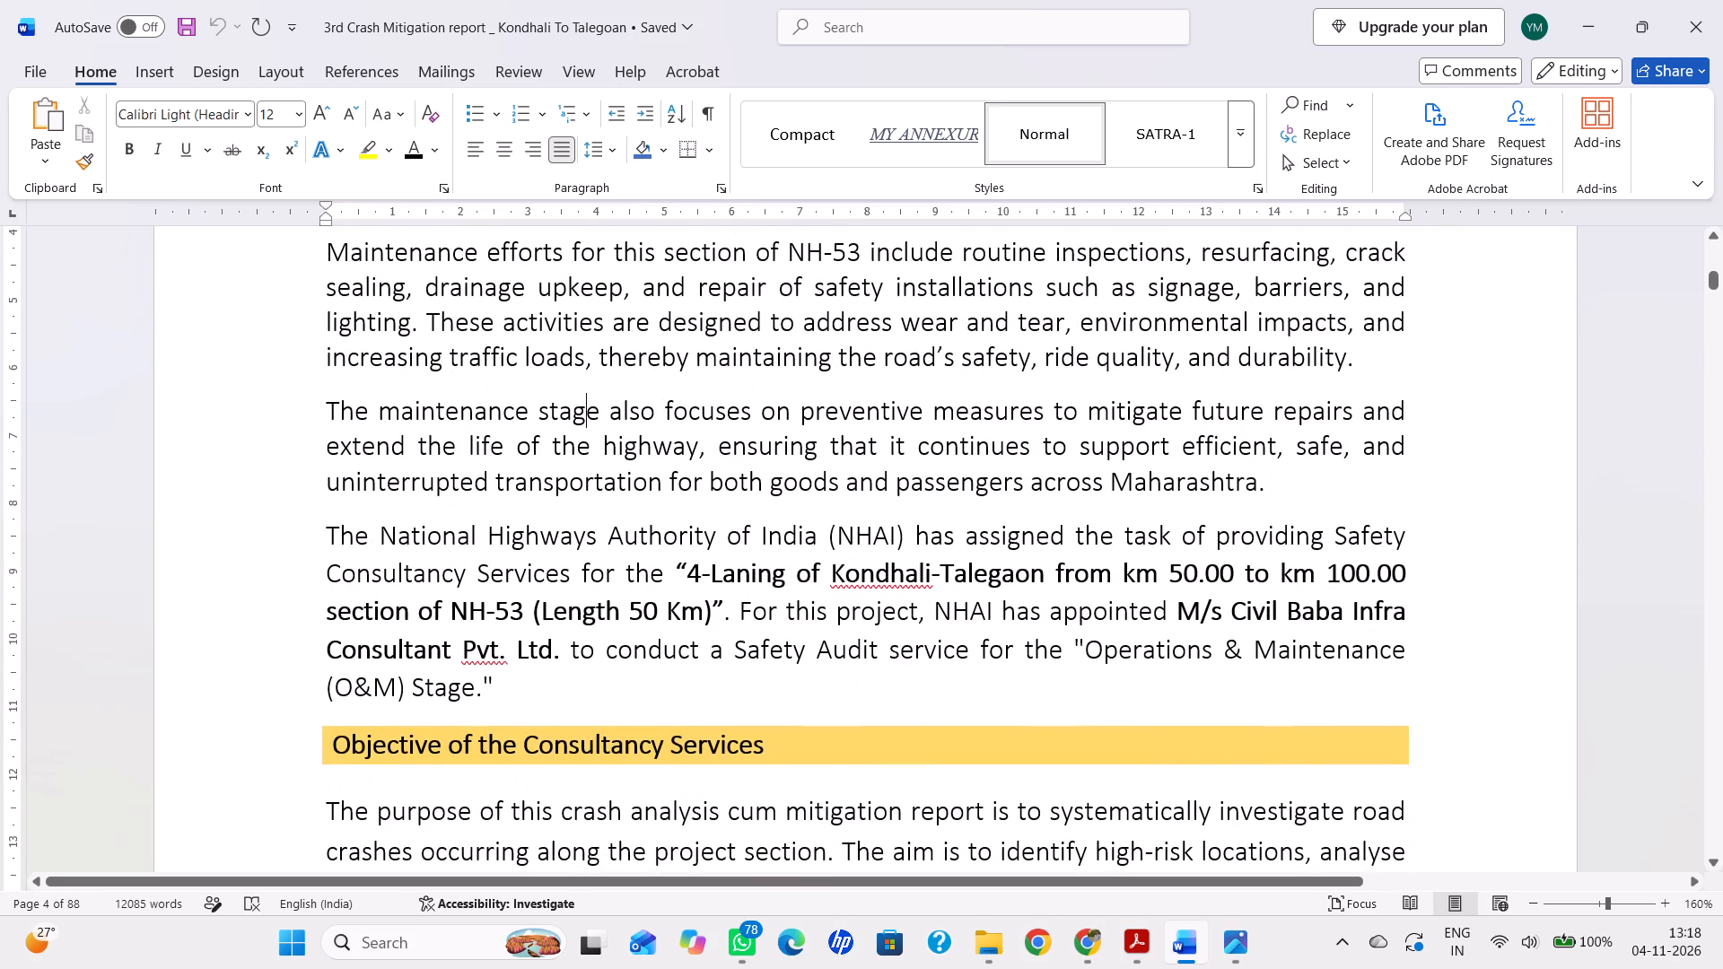
scroll(935, 752, "down", 5)
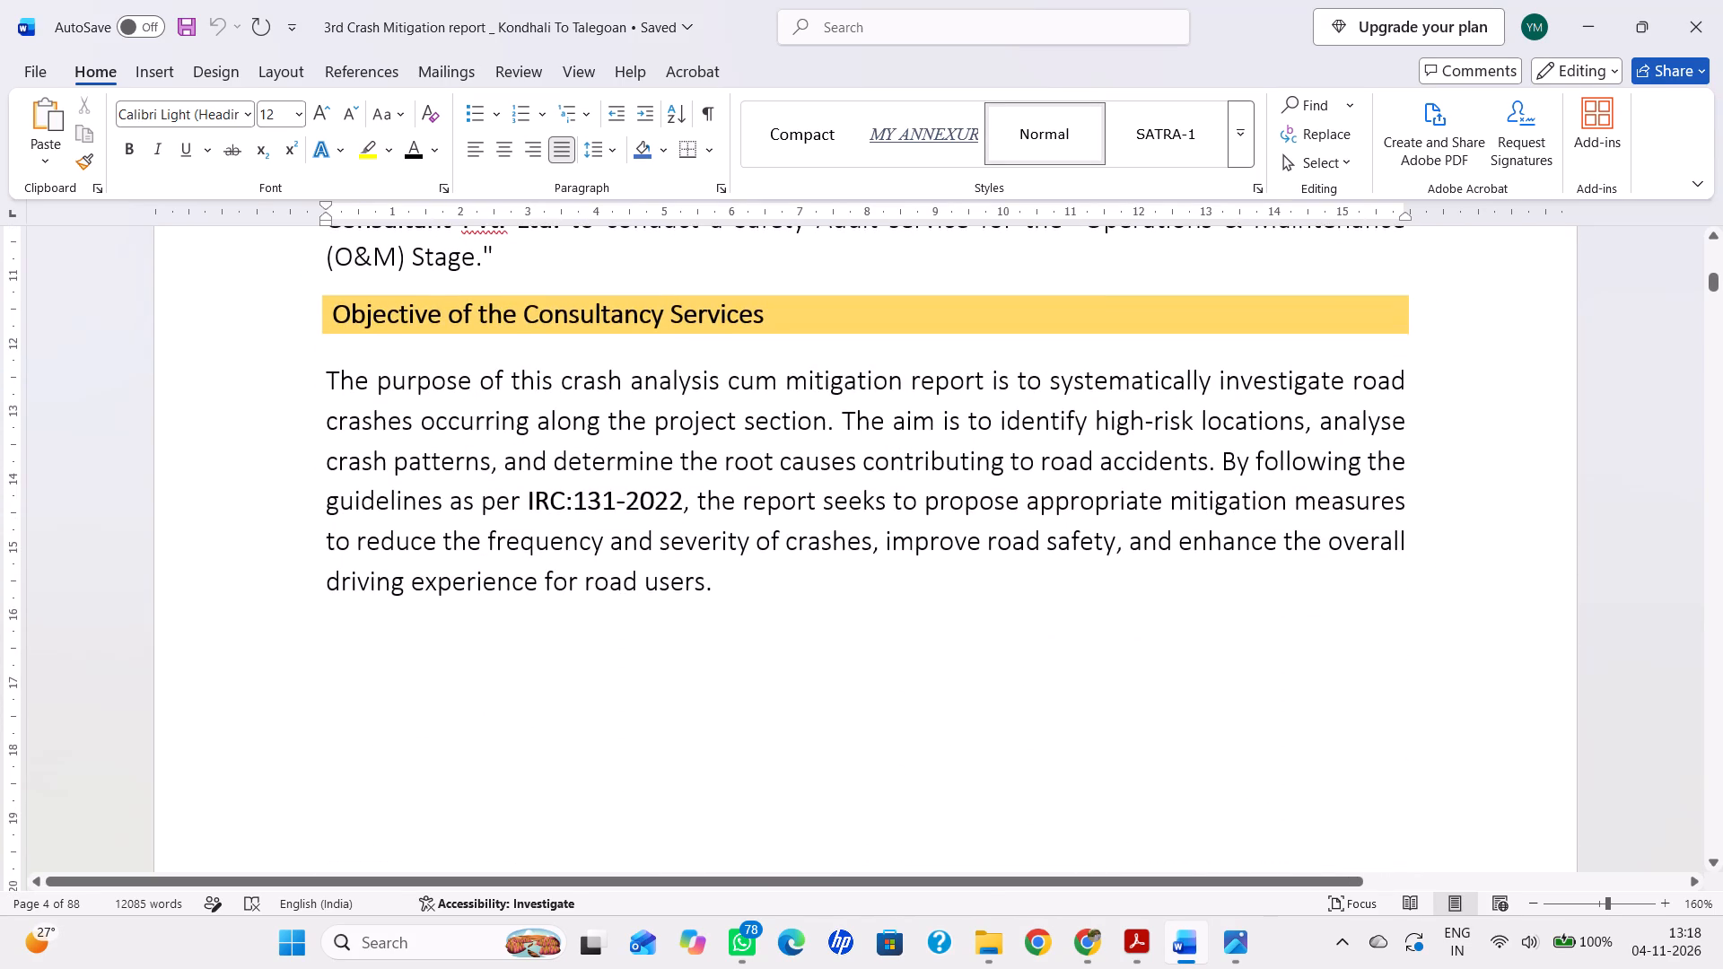
Review the Safety Audit Team section and its Table 2-1 of positions and names.
scroll(935, 752, "down", 17)
scroll(935, 752, "down", 1, "ctrl")
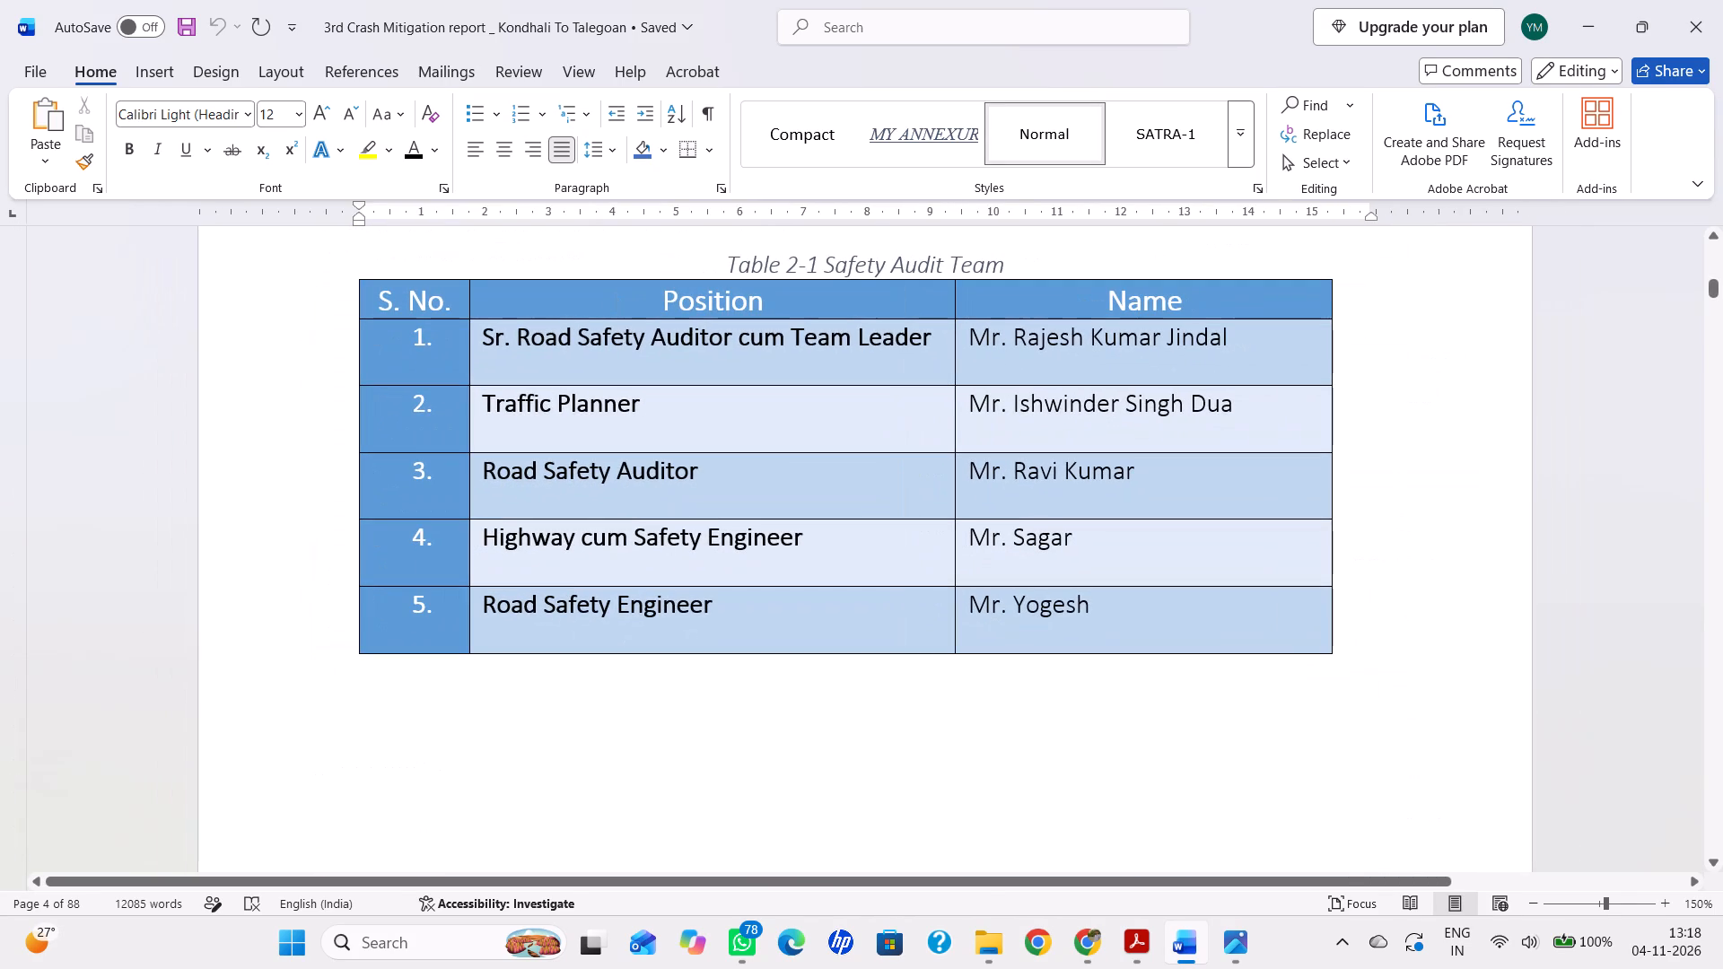
scroll(935, 752, "down", 1, "ctrl")
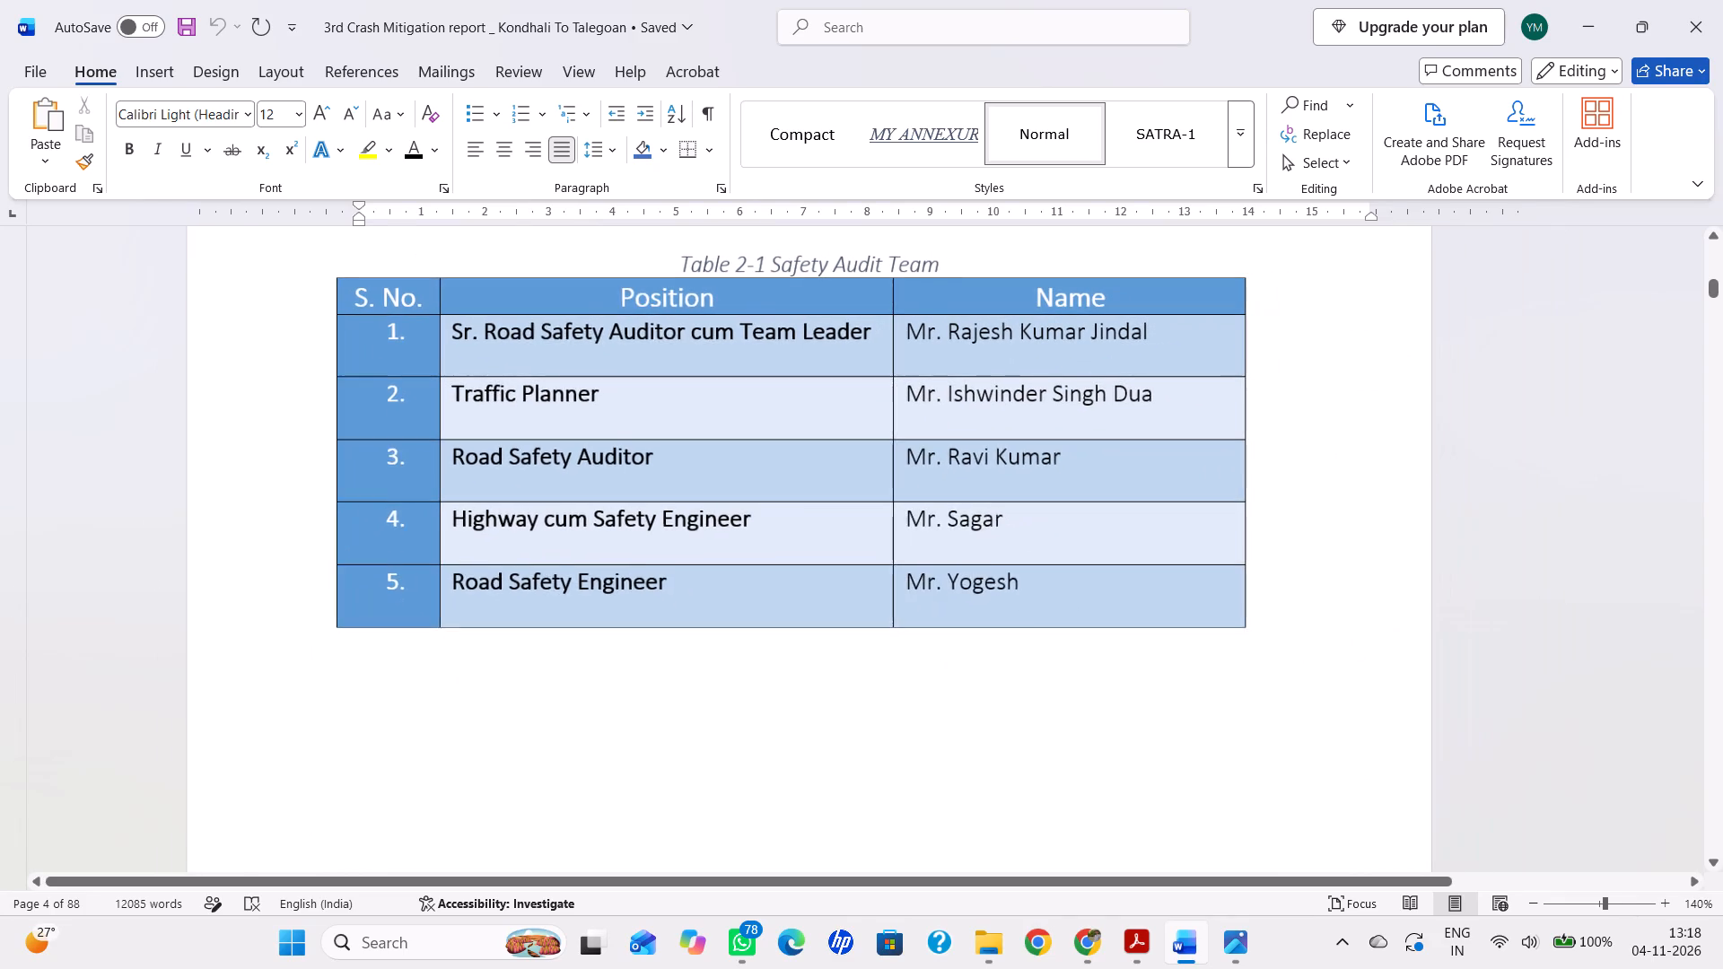
scroll(953, 713, "down", 1)
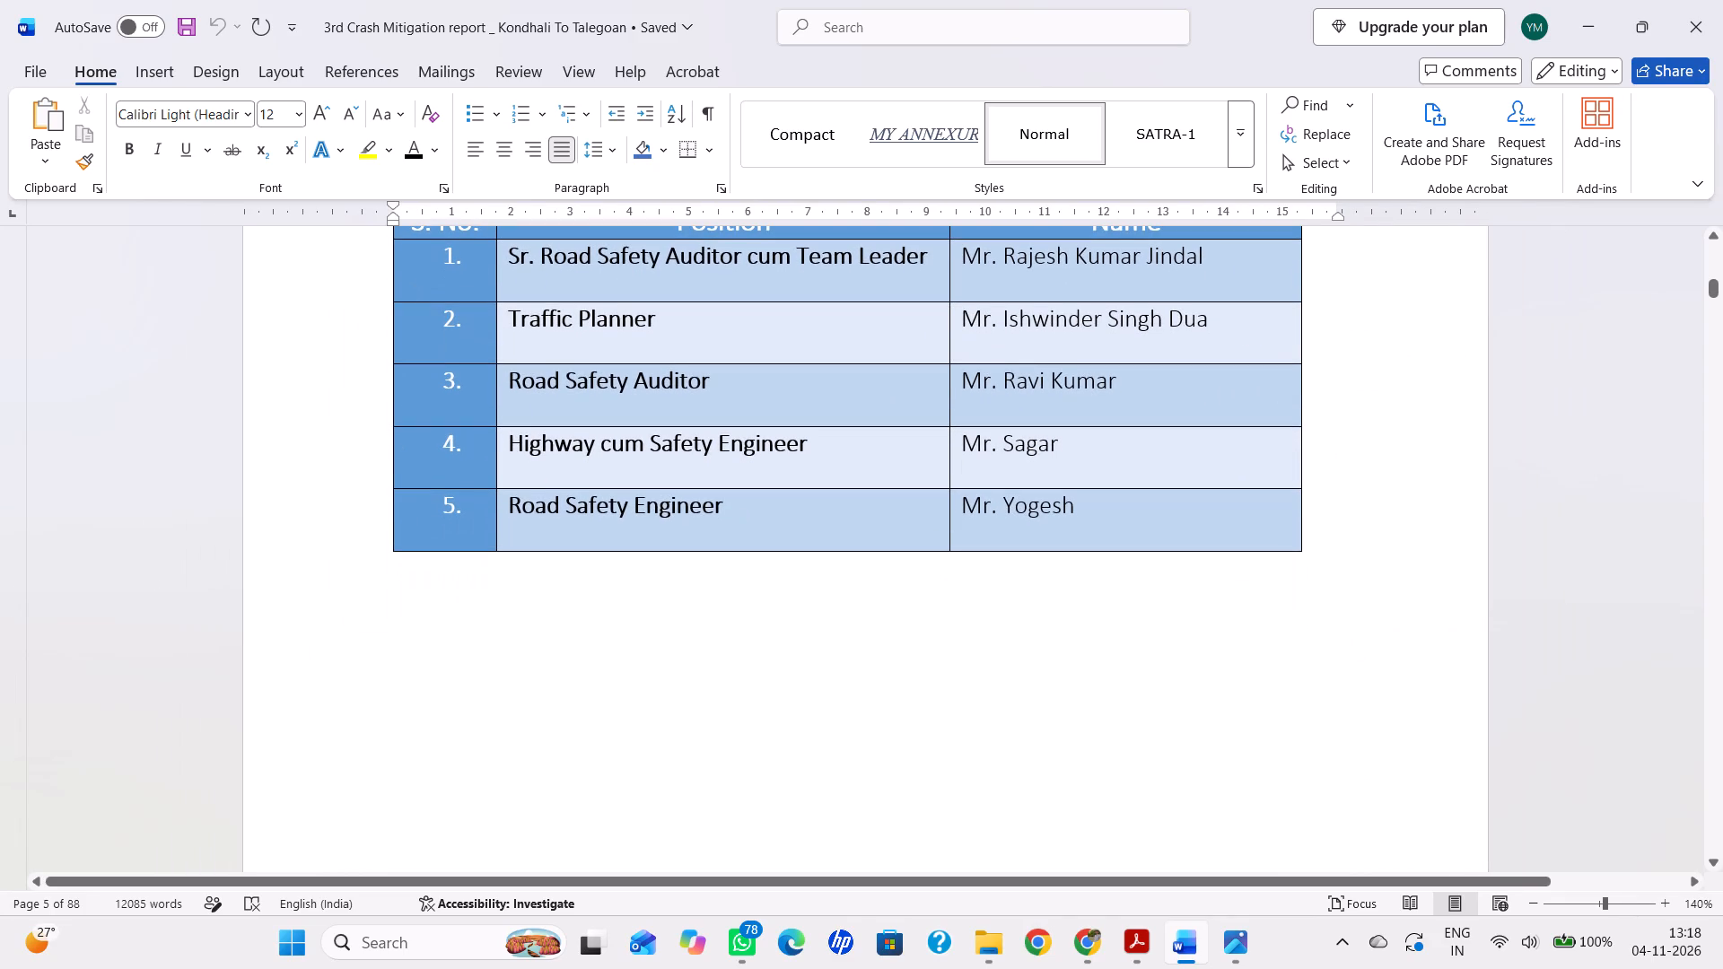
scroll(955, 713, "down", 1, "ctrl")
scroll(955, 713, "up", 5)
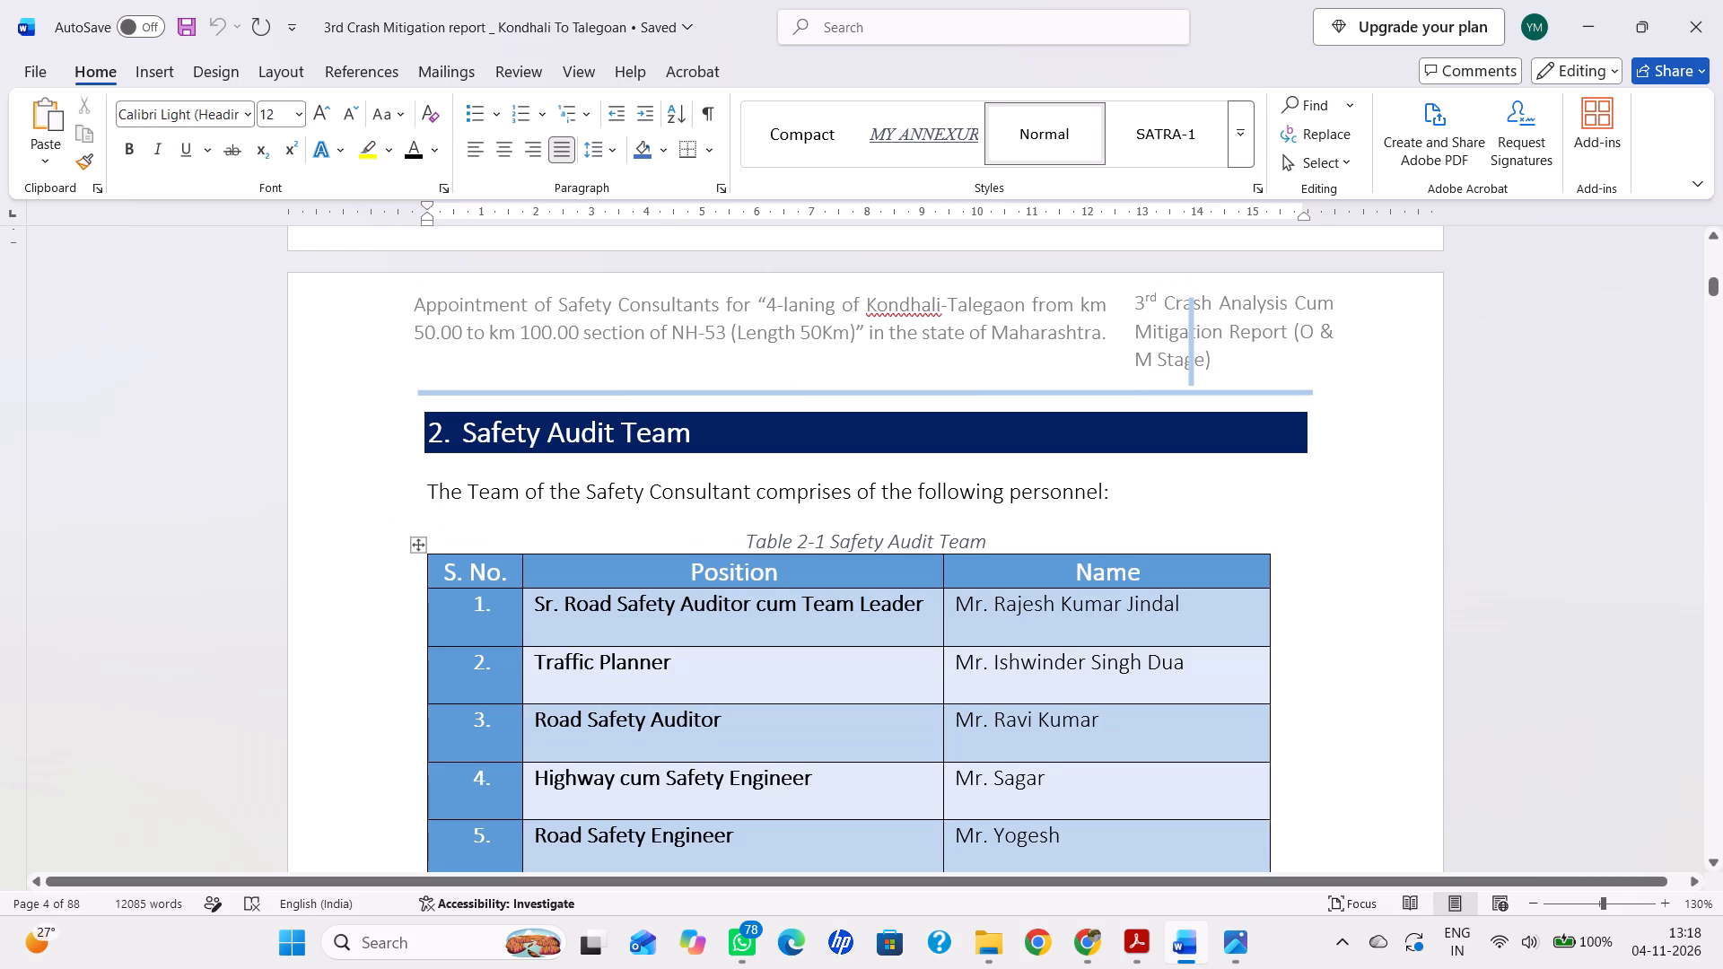
left_click(1382, 583)
scroll(1209, 563, "up", 17)
scroll(1199, 574, "up", 7)
scroll(1199, 579, "down", 17)
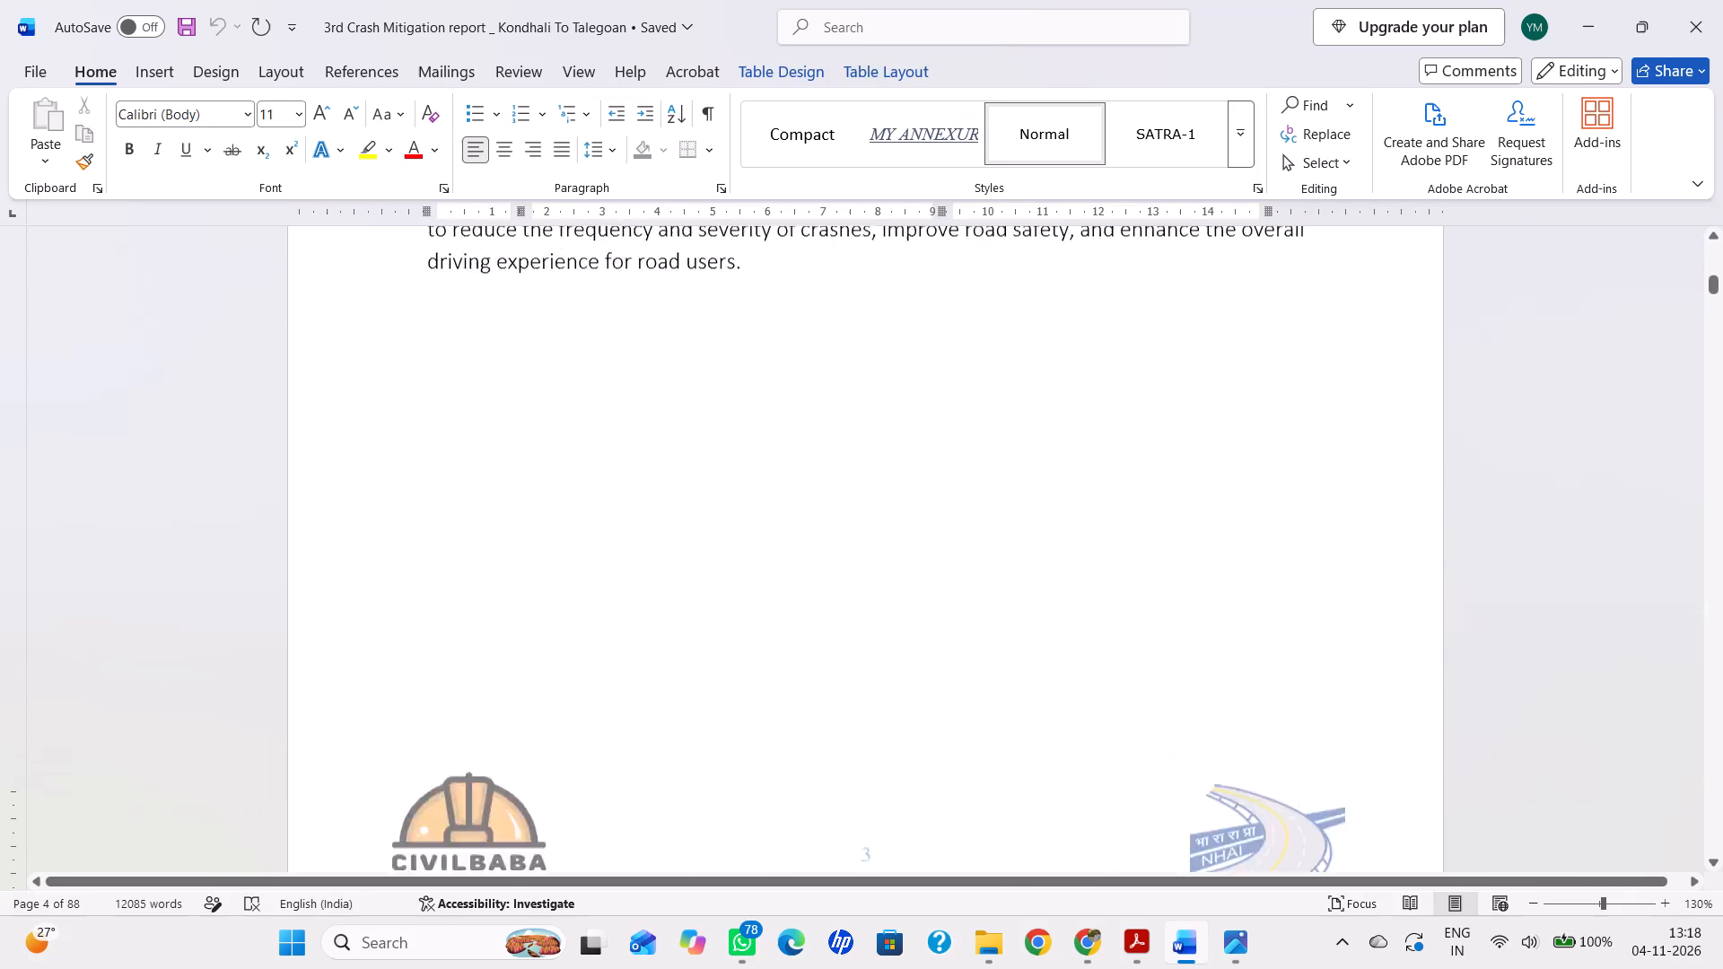
scroll(1199, 582, "down", 6)
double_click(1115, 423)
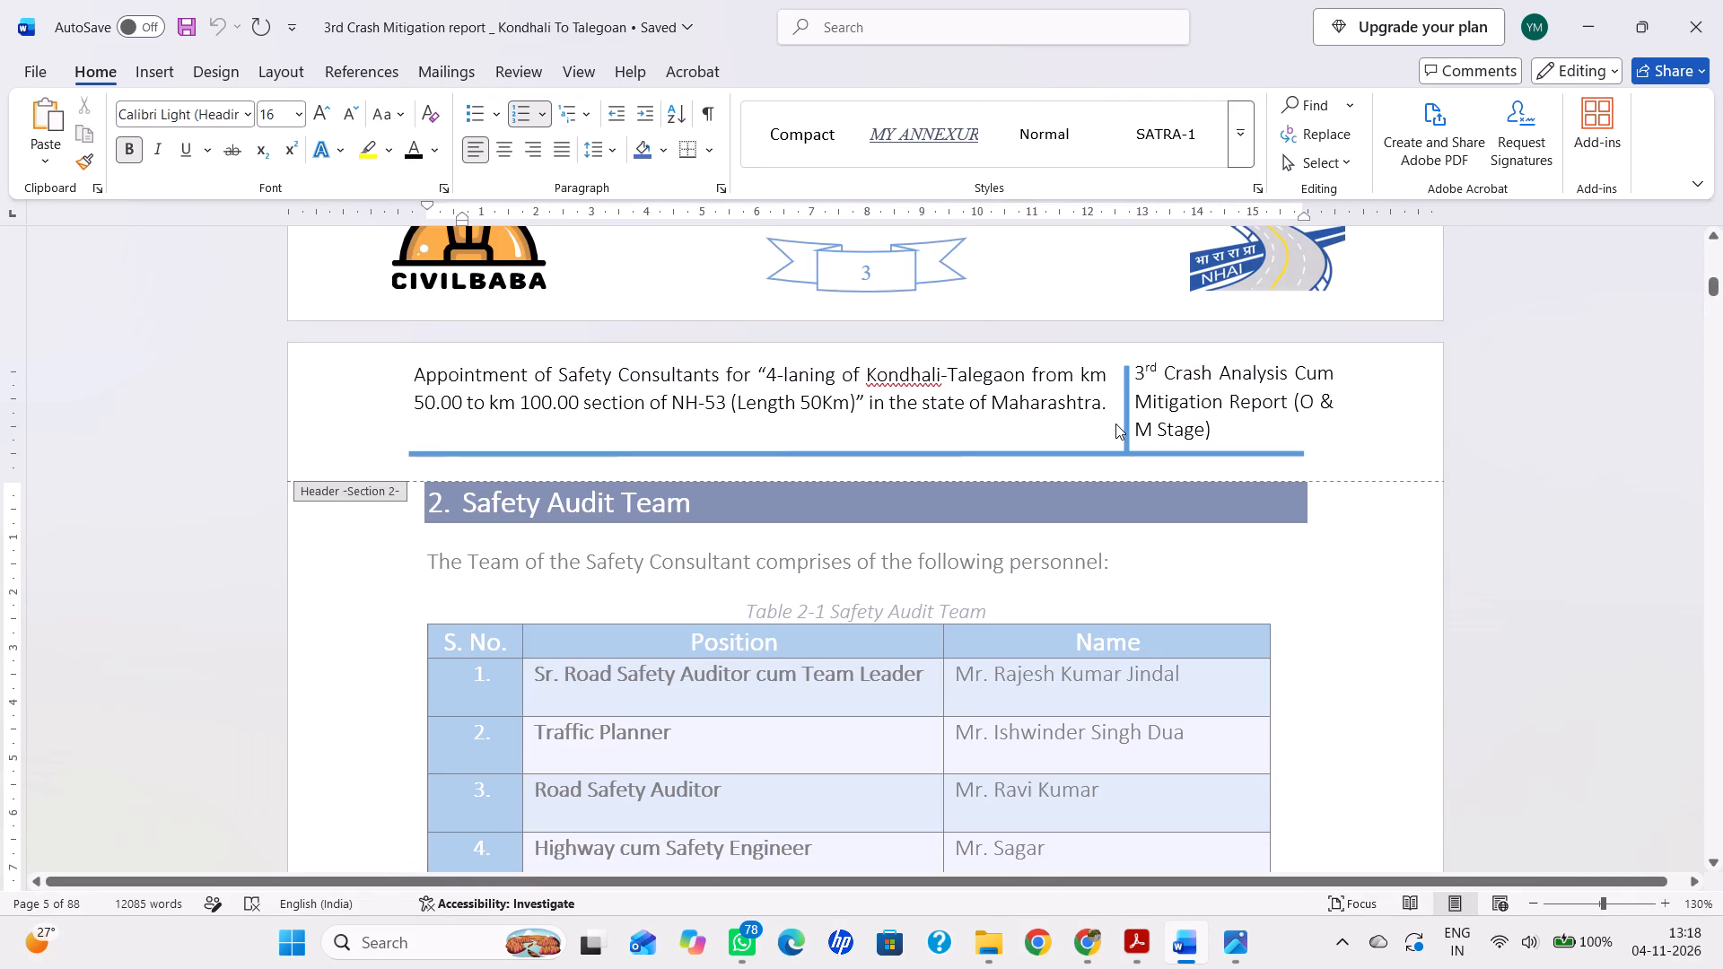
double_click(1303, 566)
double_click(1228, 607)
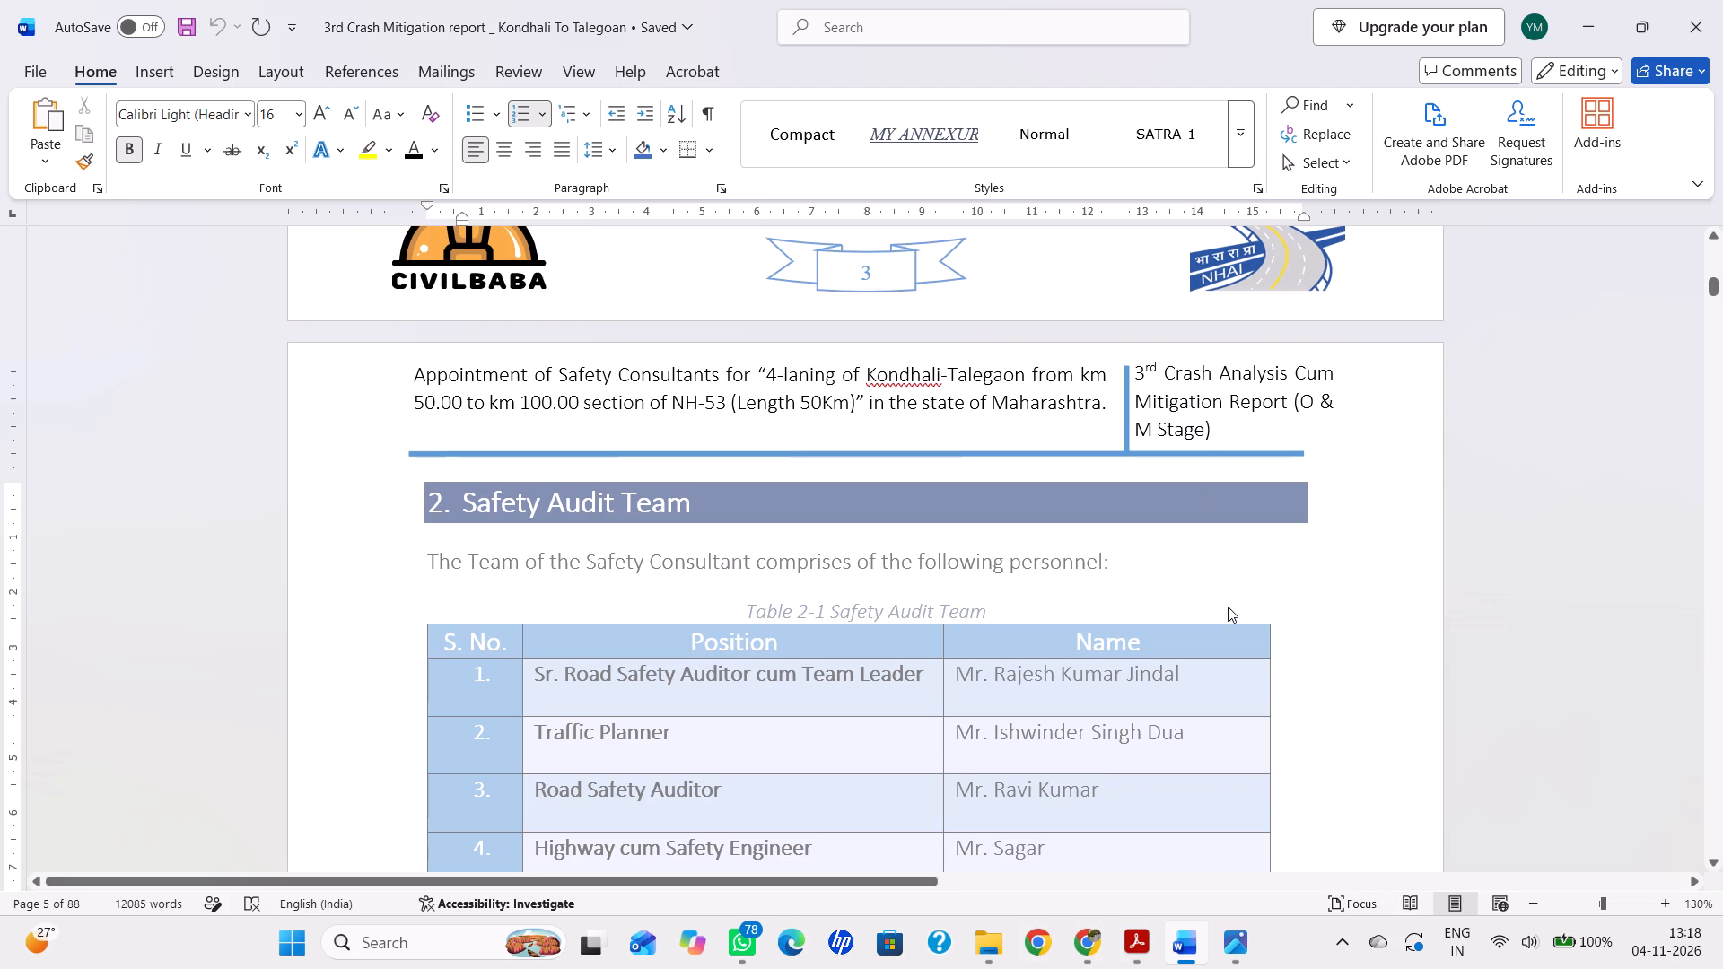
Review the report from the Safety Audit Team table through Project Background, including the project location and route maps.
scroll(1225, 602, "down", 7)
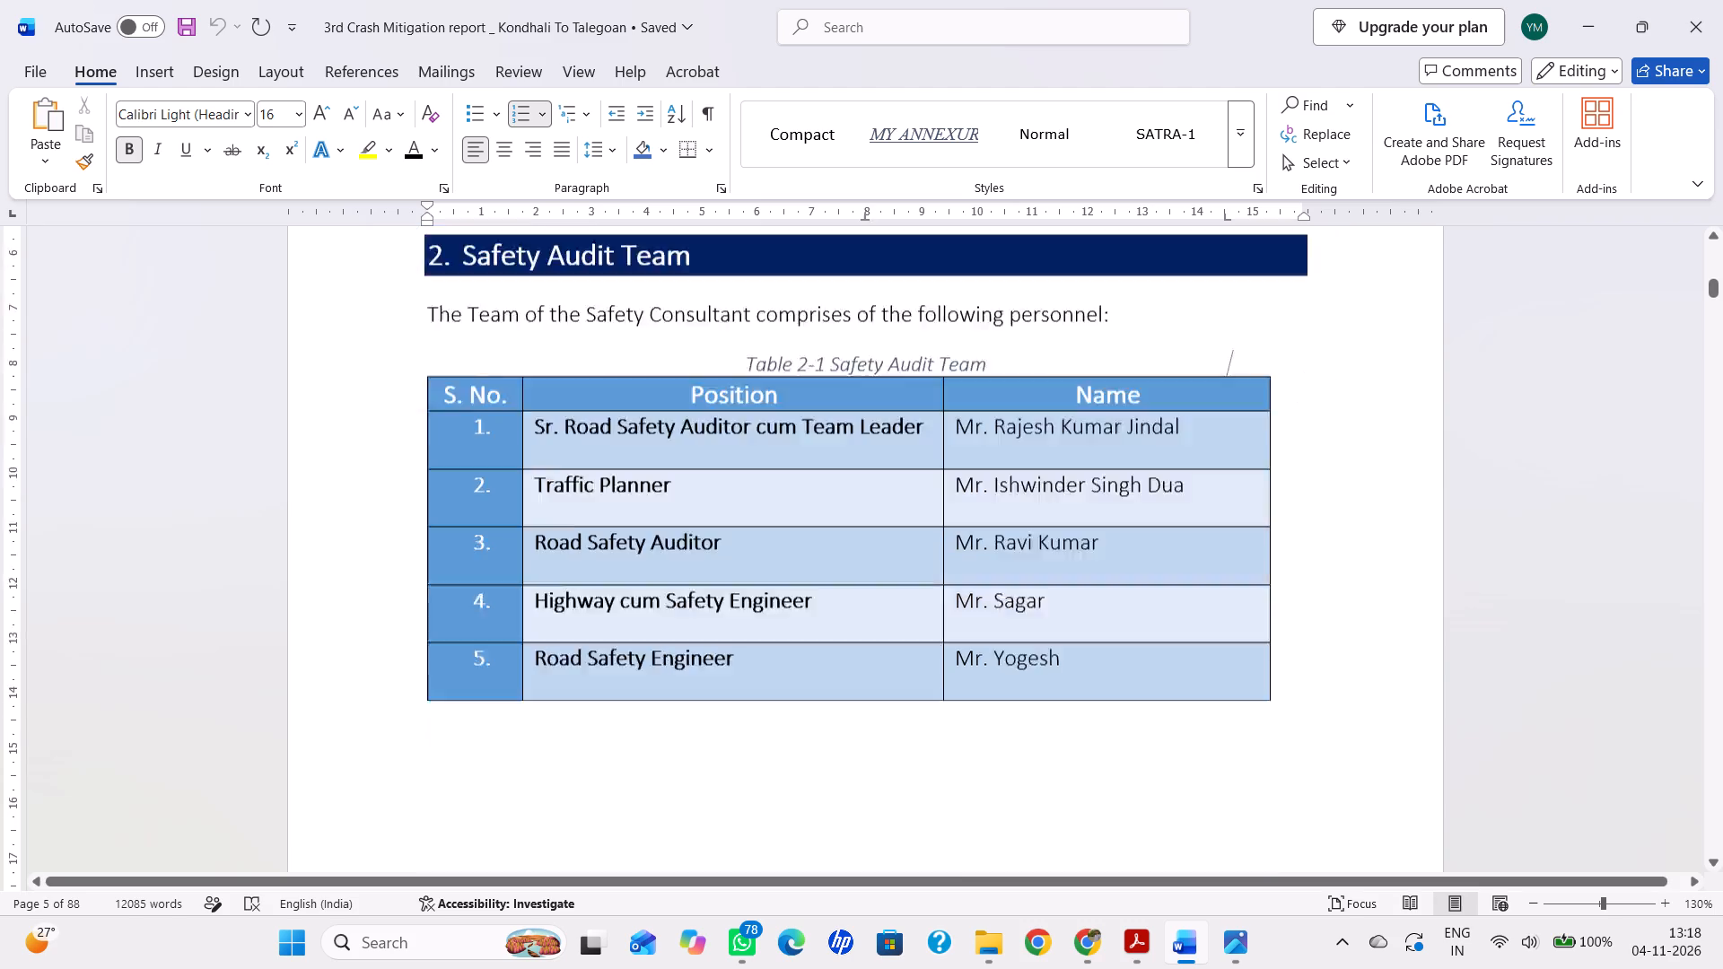
scroll(1223, 602, "down", 2)
scroll(1223, 602, "up", 2)
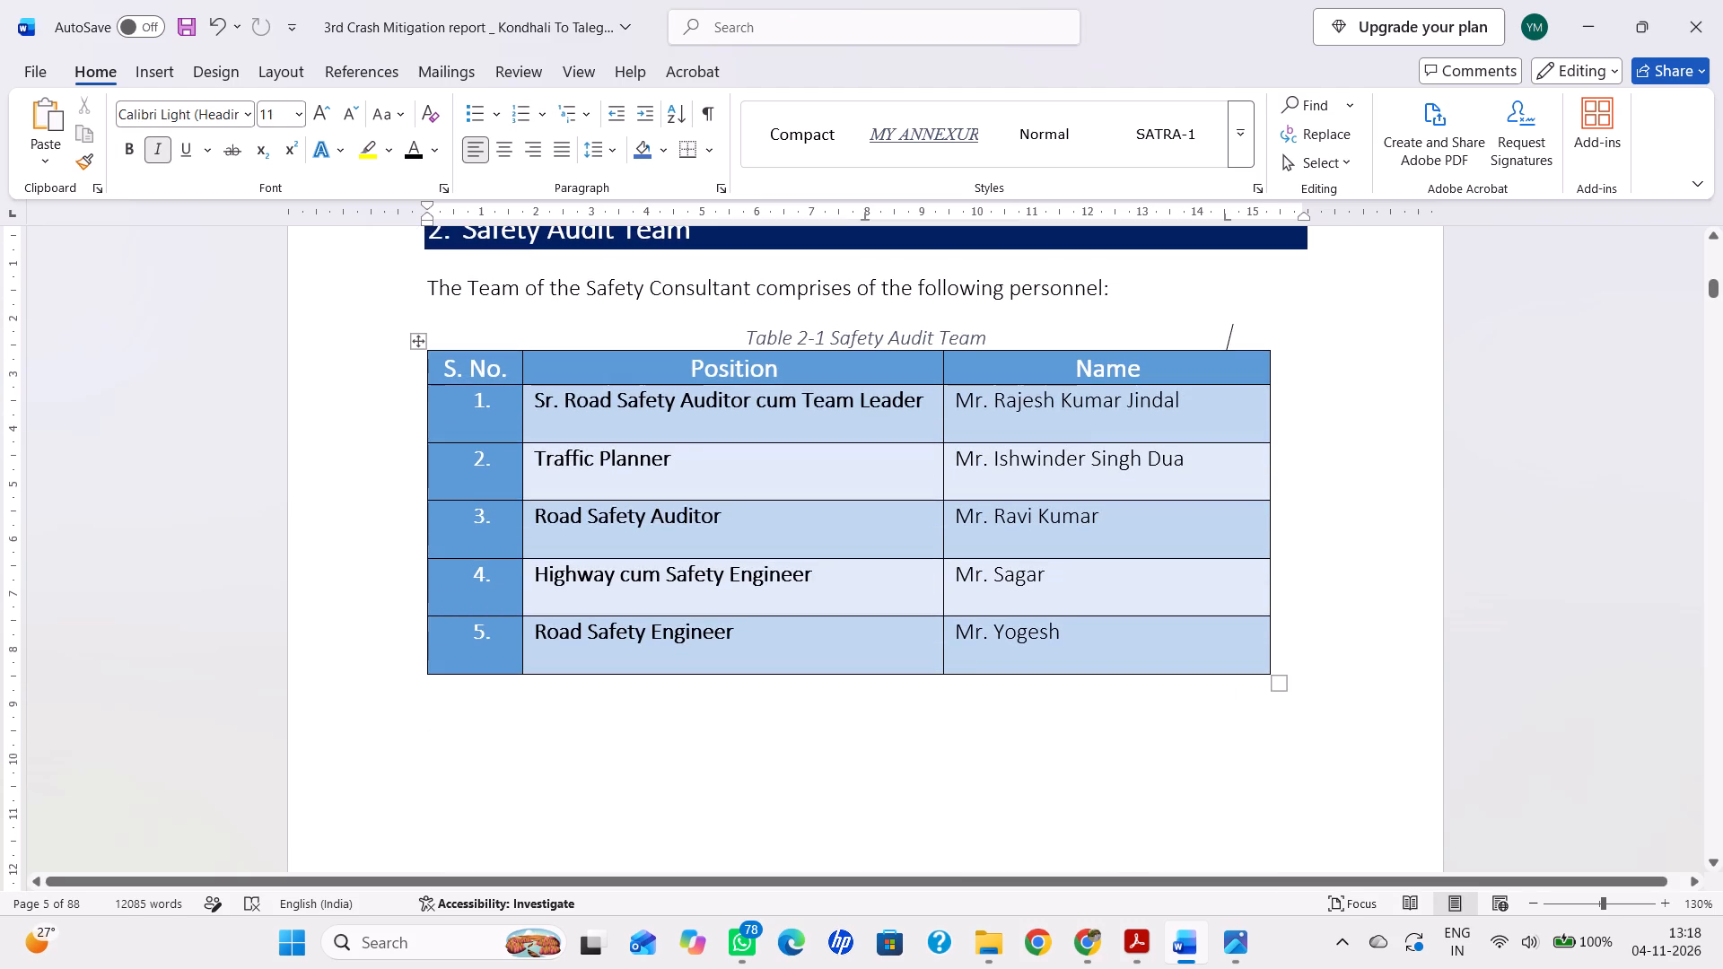
scroll(1330, 484, "down", 5)
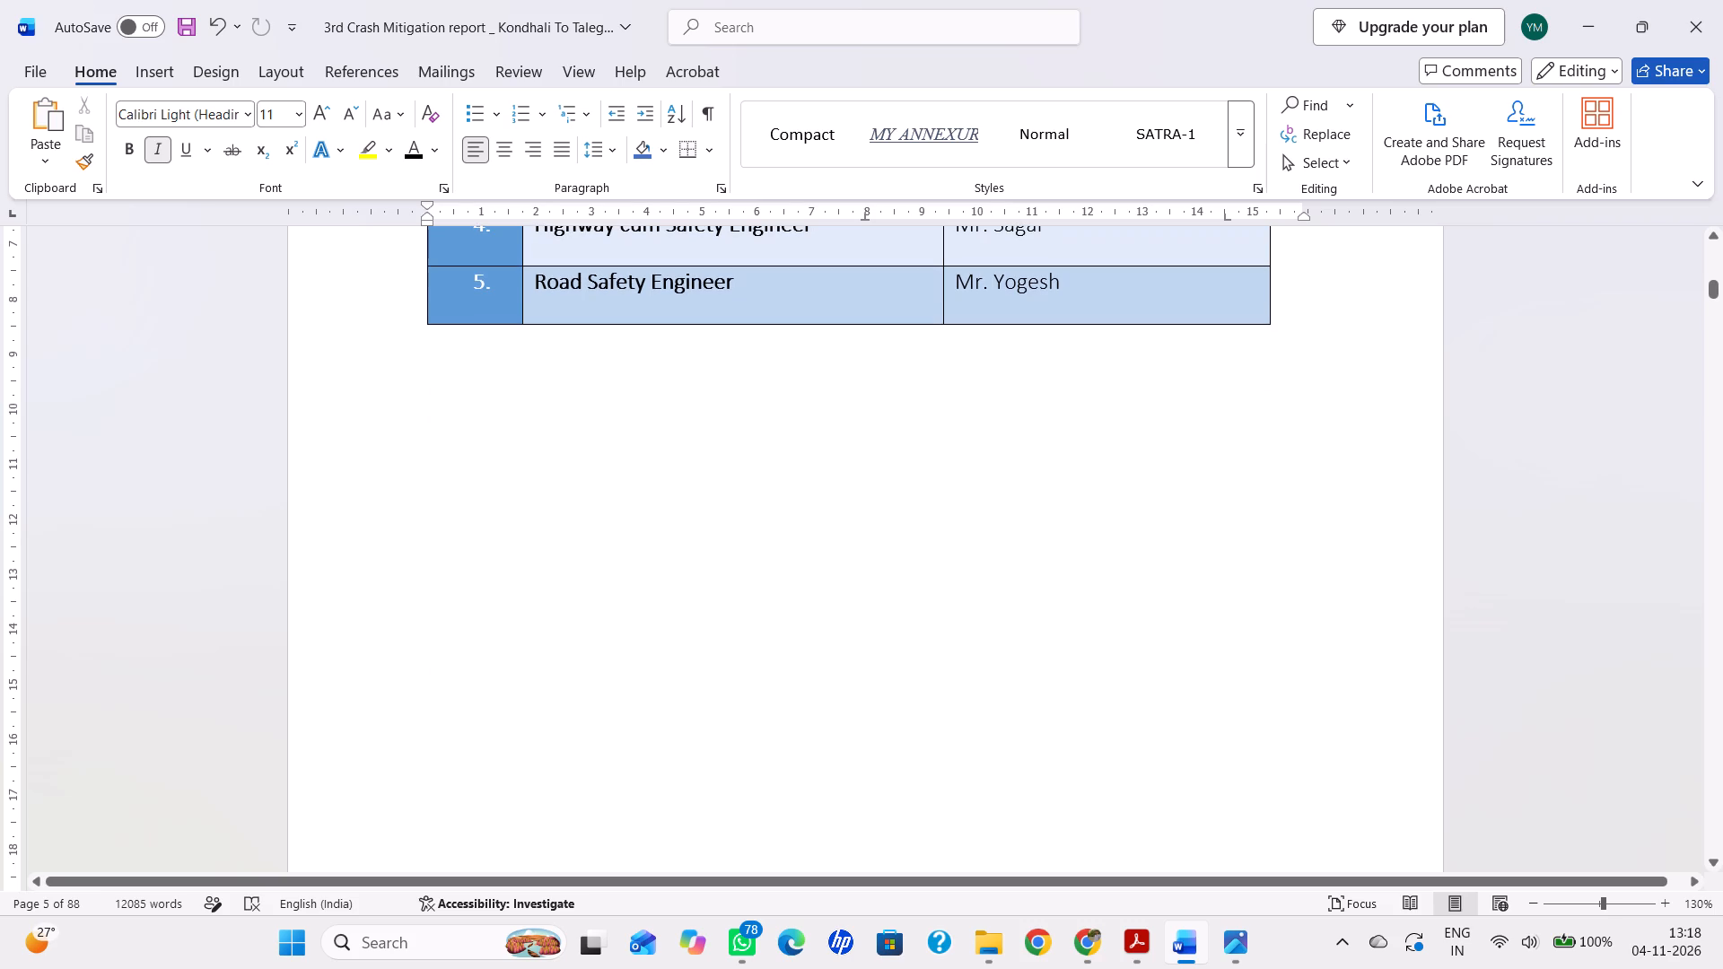
scroll(1156, 493, "down", 7)
scroll(1148, 594, "down", 7)
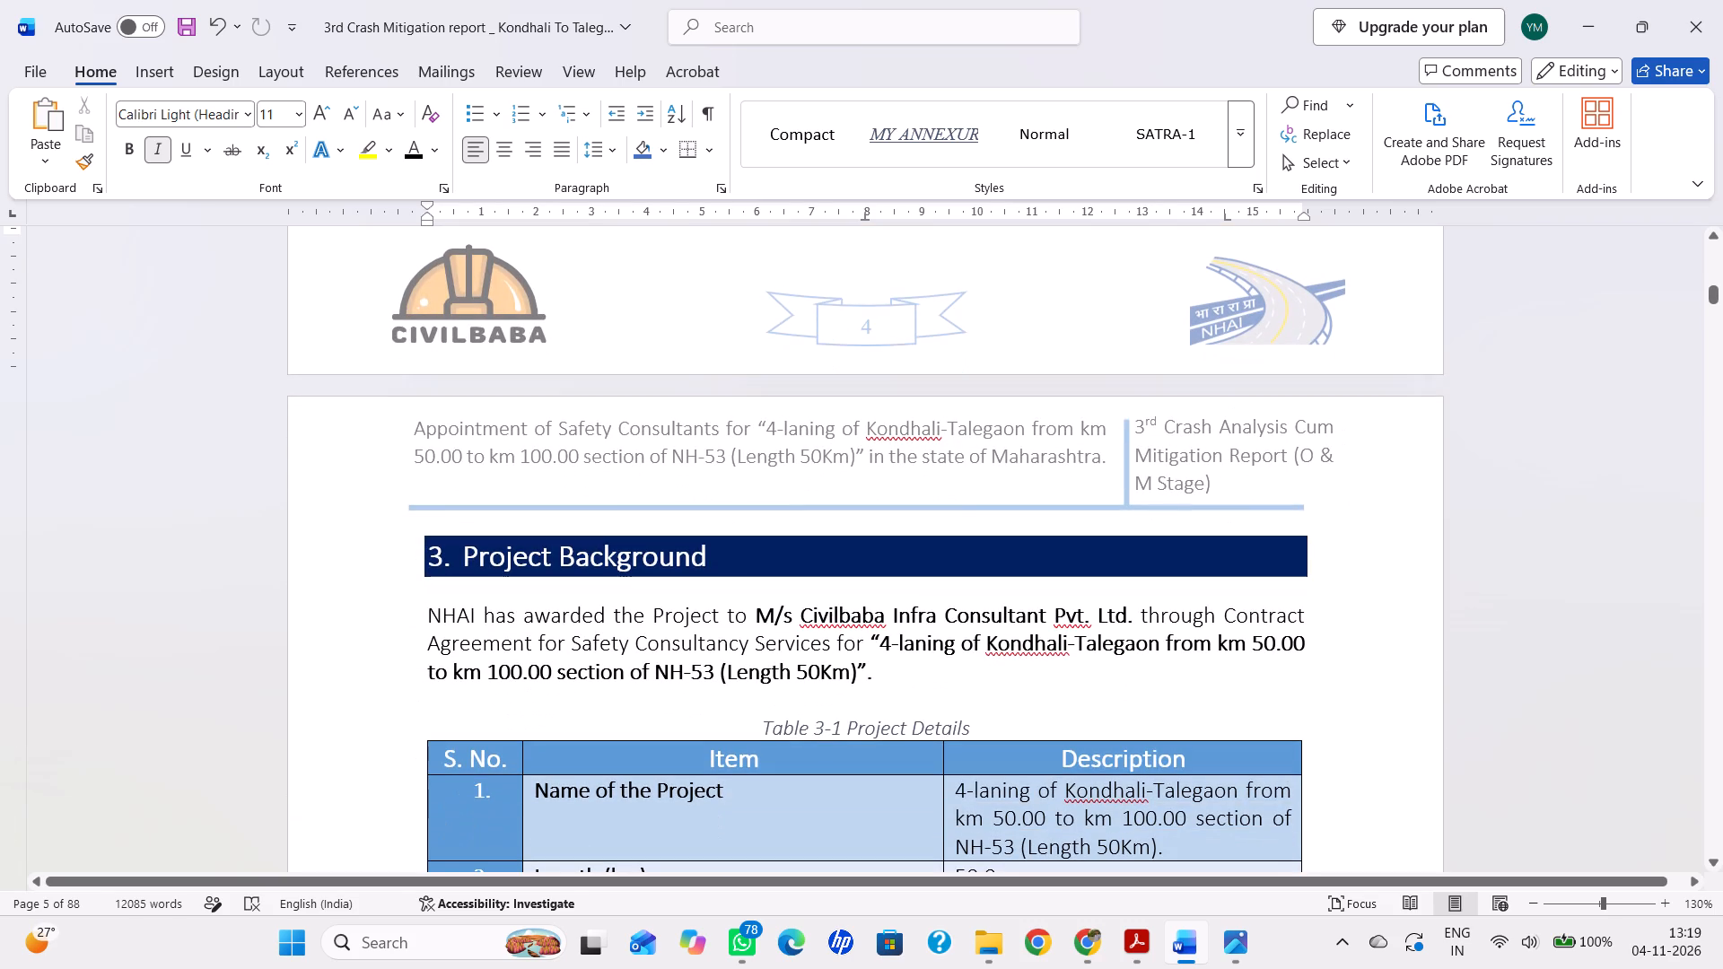
scroll(1035, 641, "down", 2)
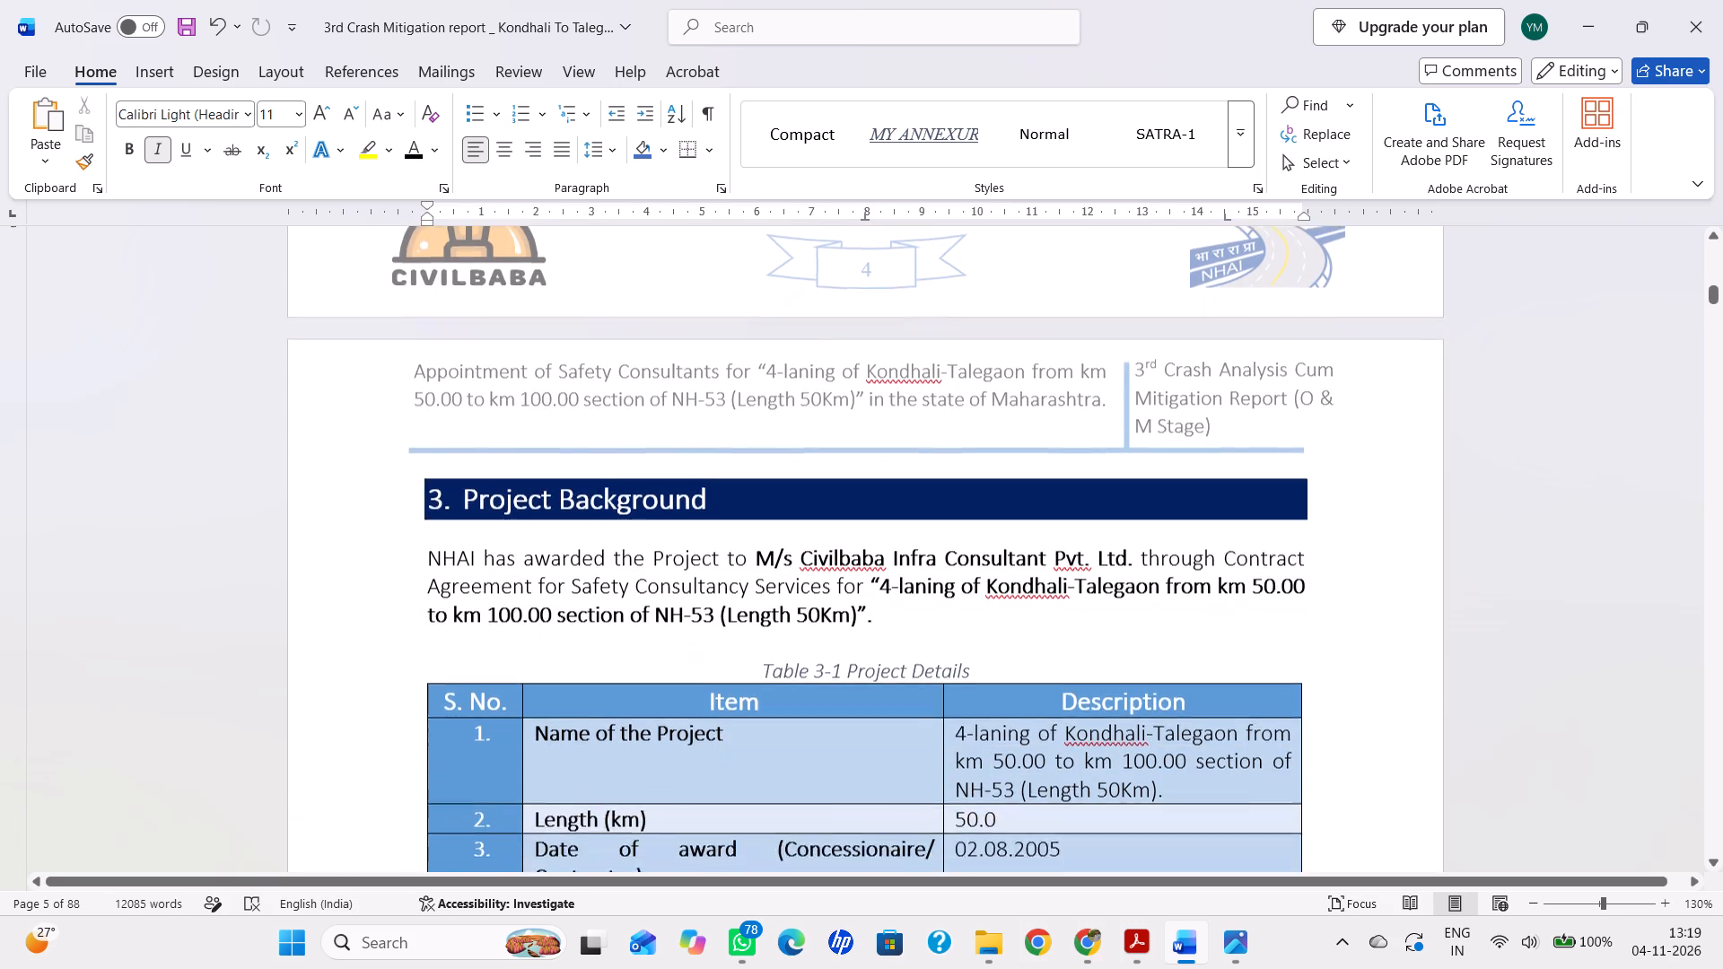
scroll(1035, 641, "down", 14)
scroll(1035, 641, "down", 7)
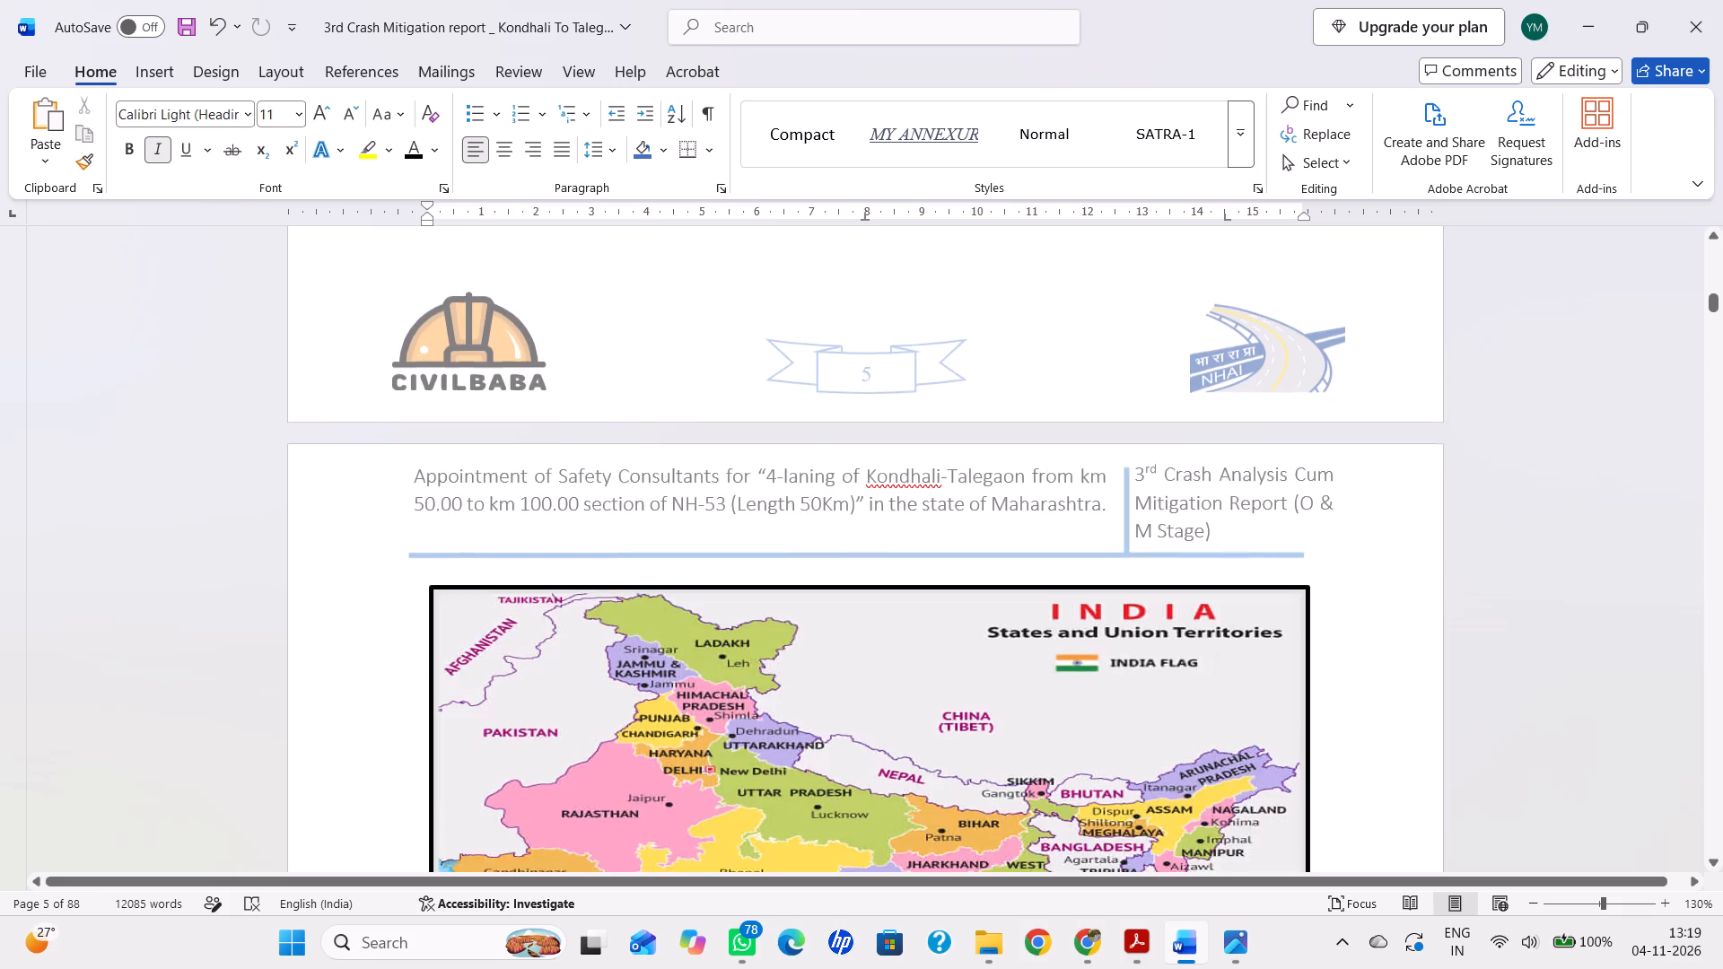
scroll(1035, 641, "down", 14)
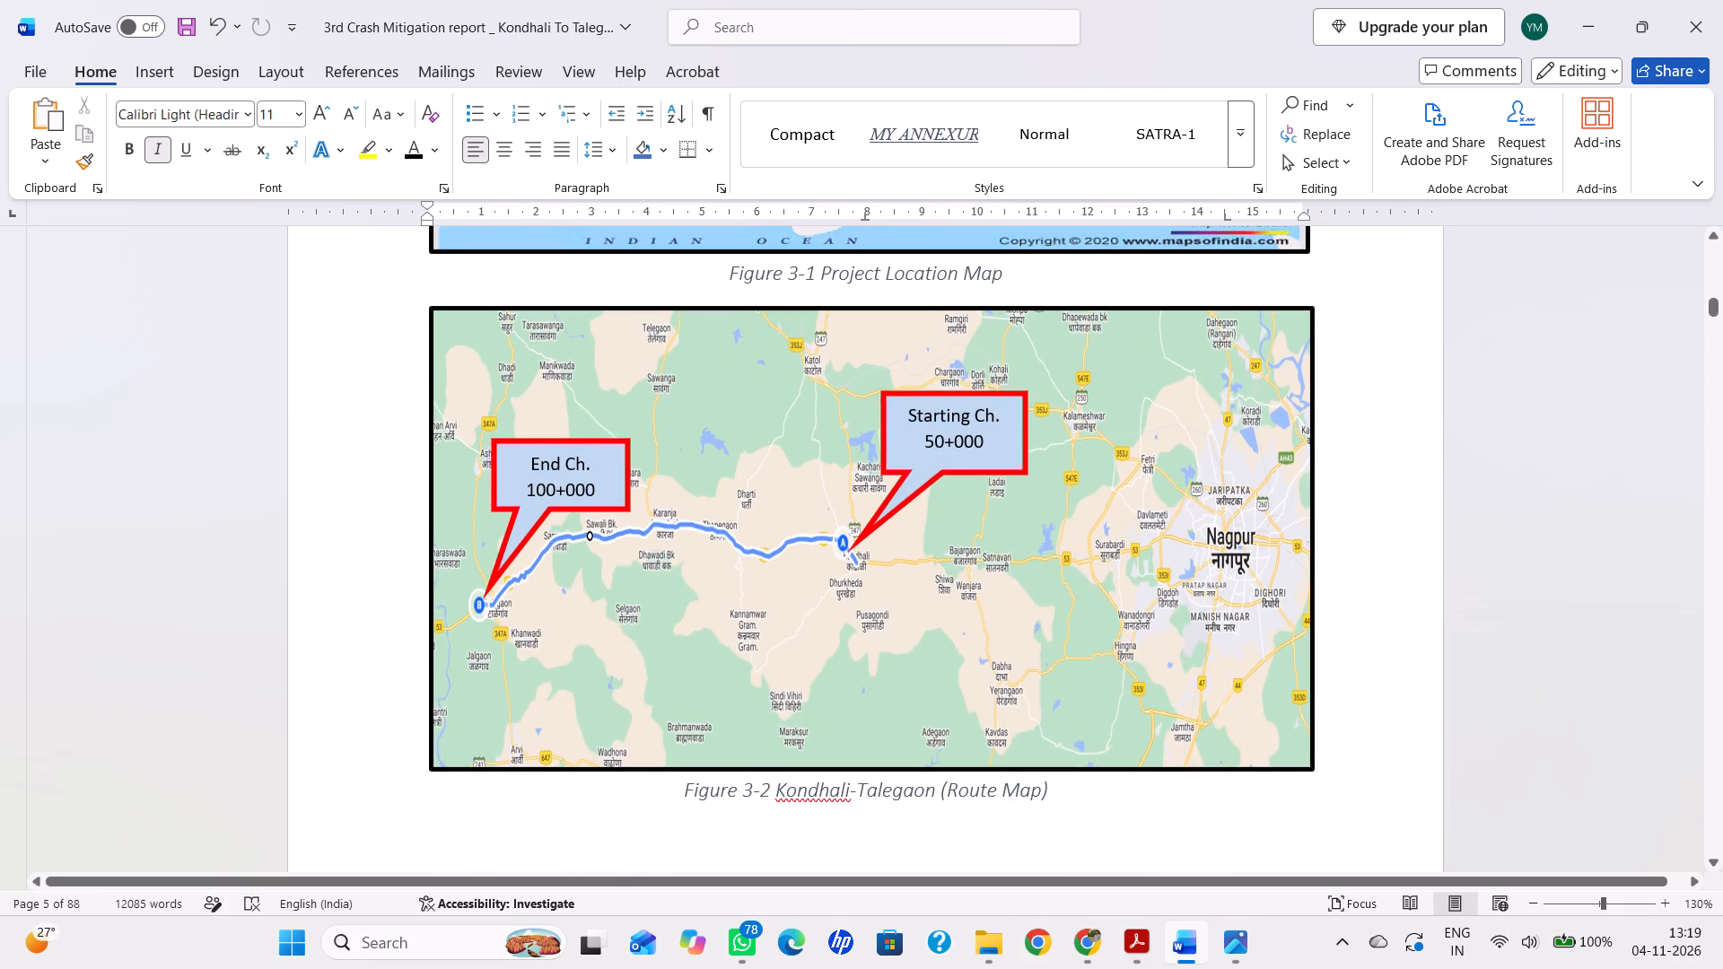
Look through the crash data collection and classification sections, the affected-persons graph and the July 2023 to June 2024 table.
scroll(1035, 641, "down", 11)
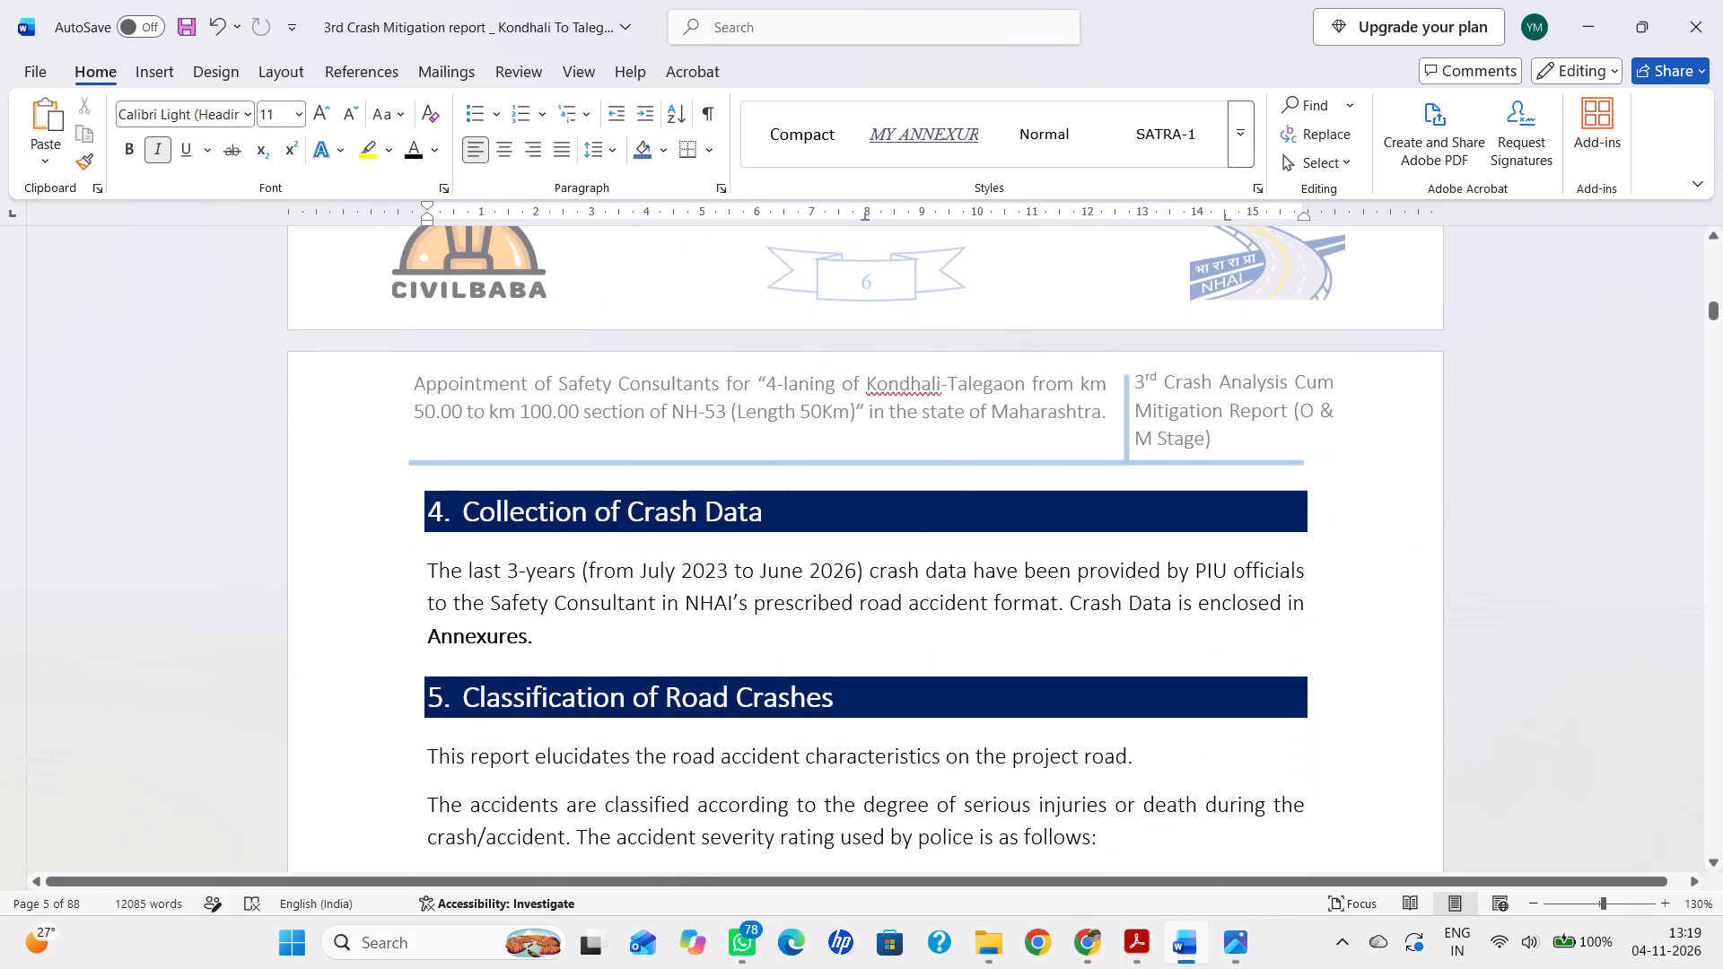
scroll(1035, 641, "down", 12)
scroll(1035, 641, "down", 17)
scroll(1035, 641, "down", 7)
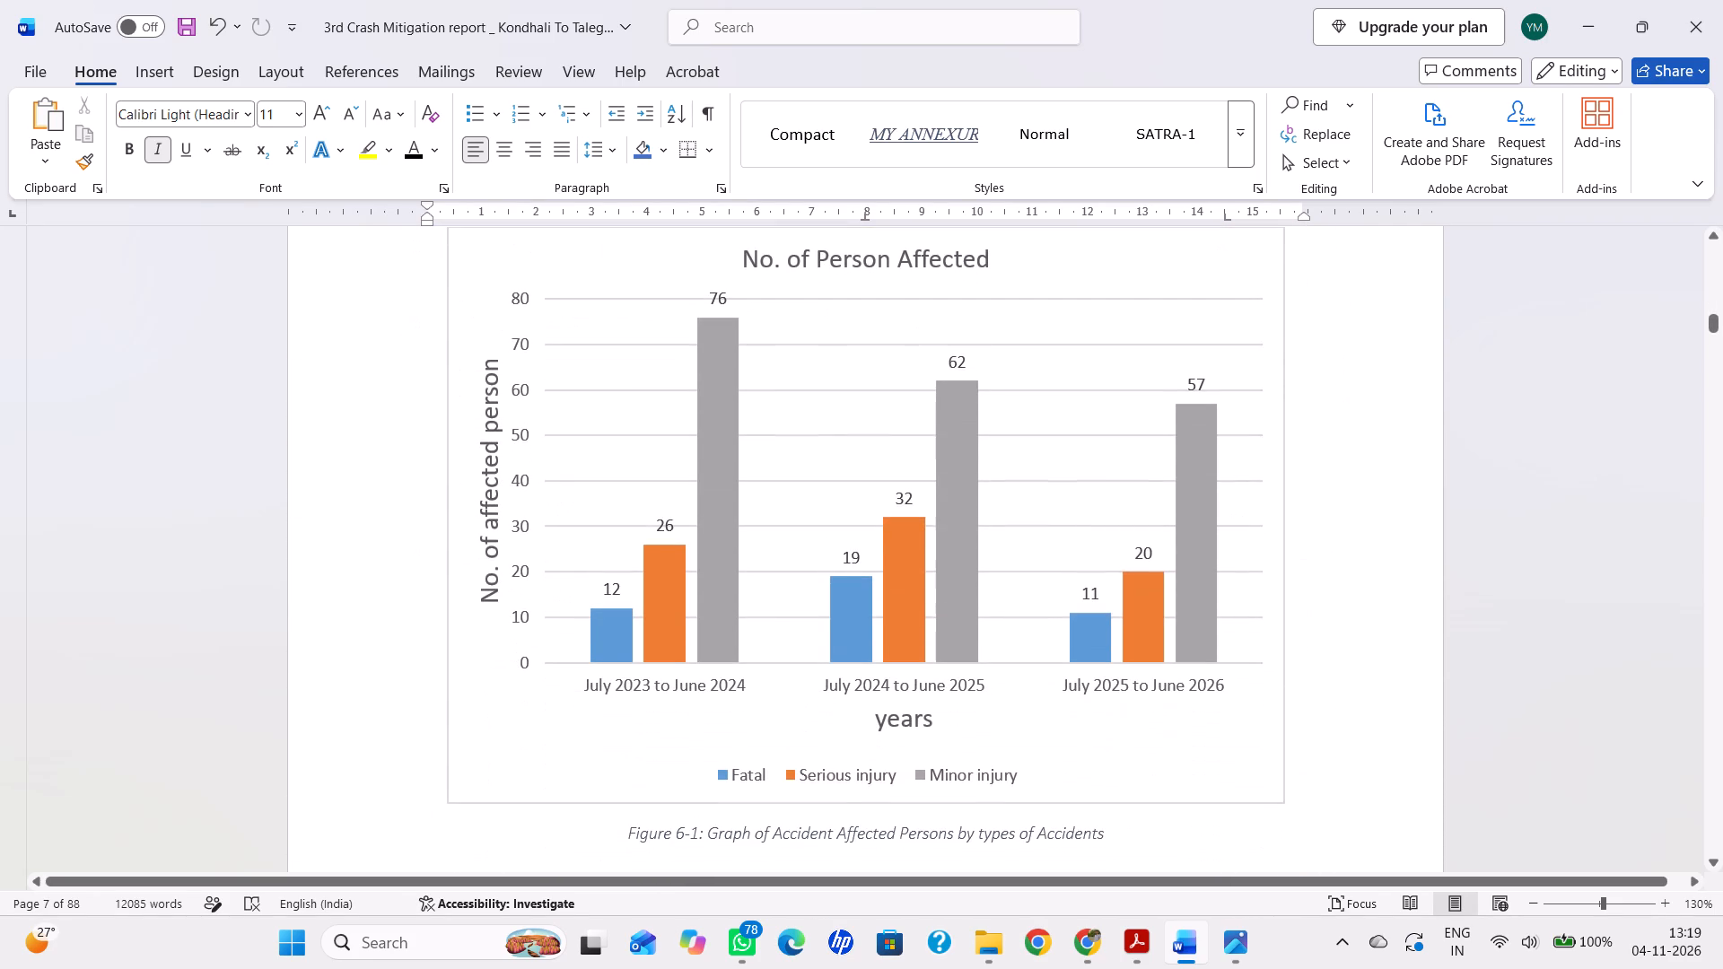
scroll(1034, 668, "down", 17)
scroll(929, 710, "down", 8)
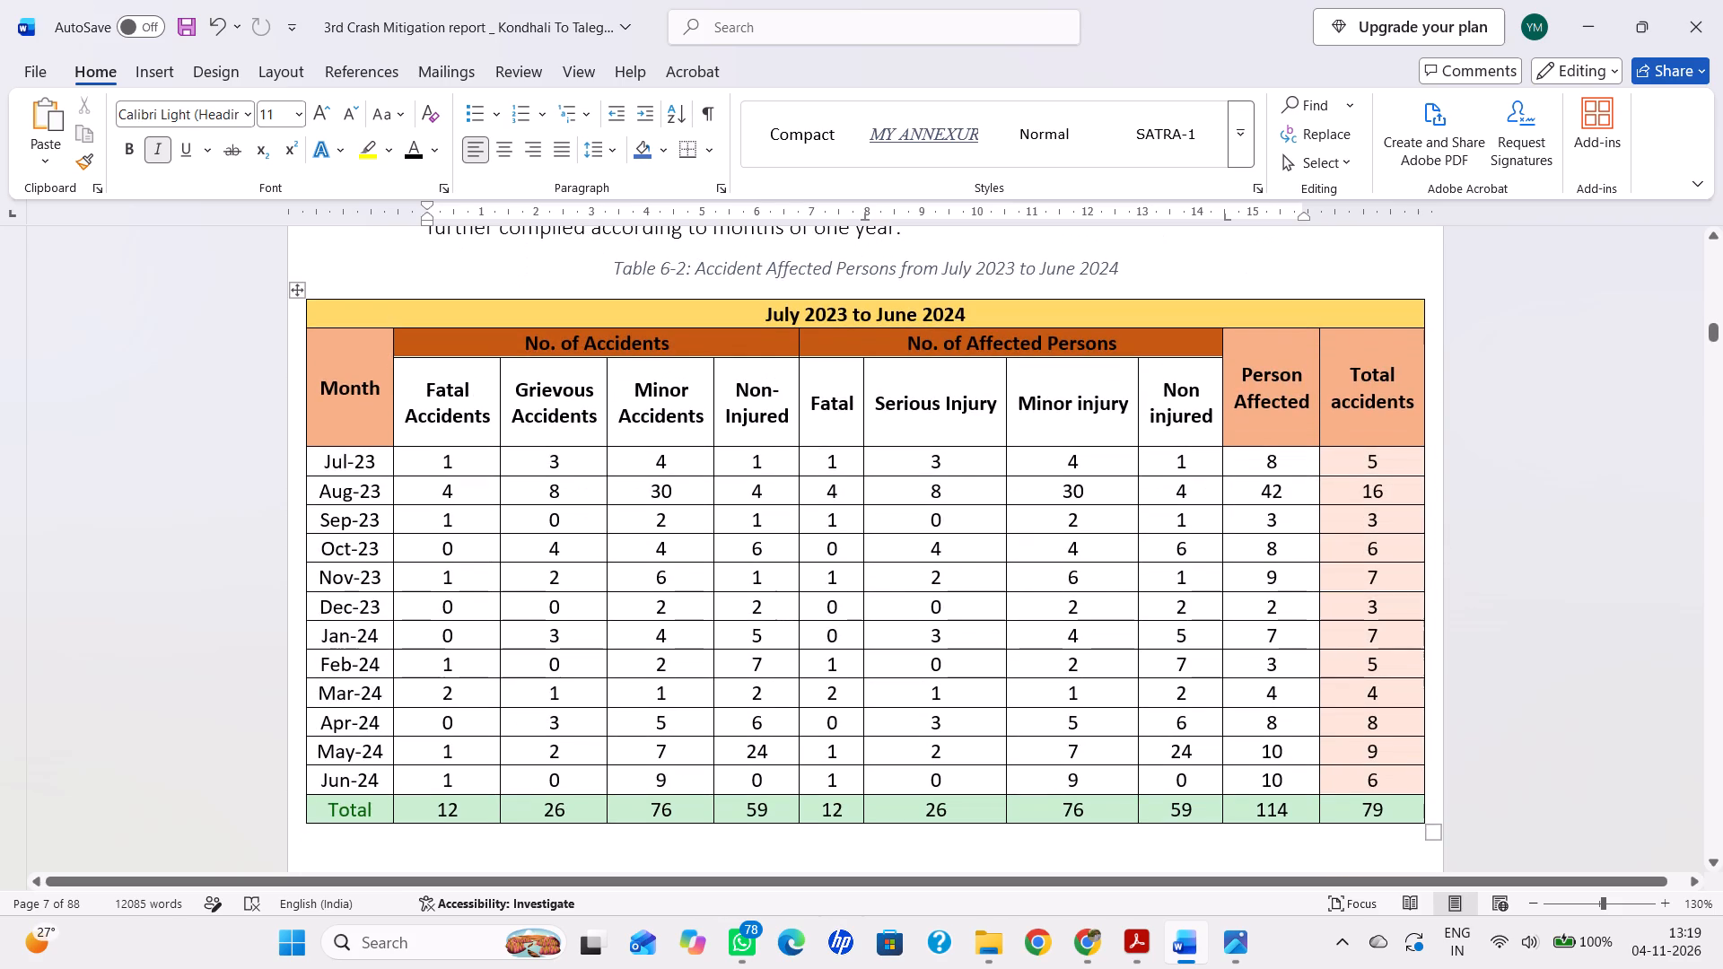
Examine Tables 6-1 and 6-2 against the affected-persons charts and the monthly accident graph for July 2023 to June 2024.
scroll(929, 711, "down", 6)
scroll(934, 714, "up", 8)
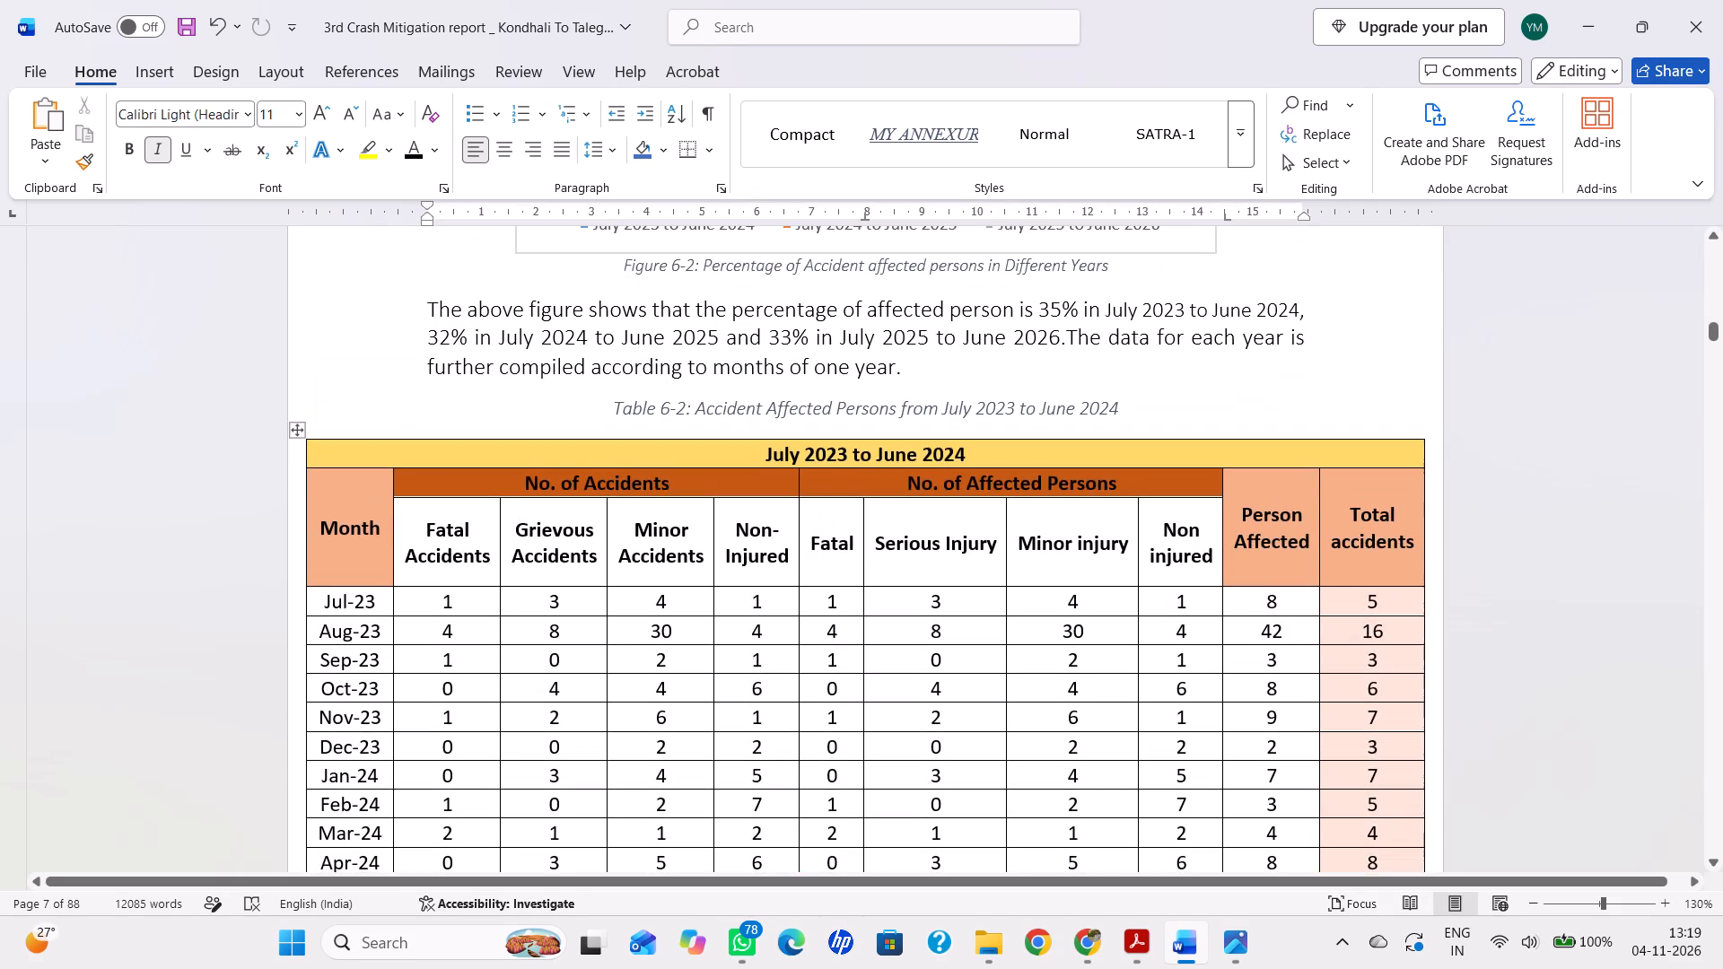
scroll(934, 714, "down", 9)
scroll(934, 714, "down", 16)
scroll(935, 716, "up", 11)
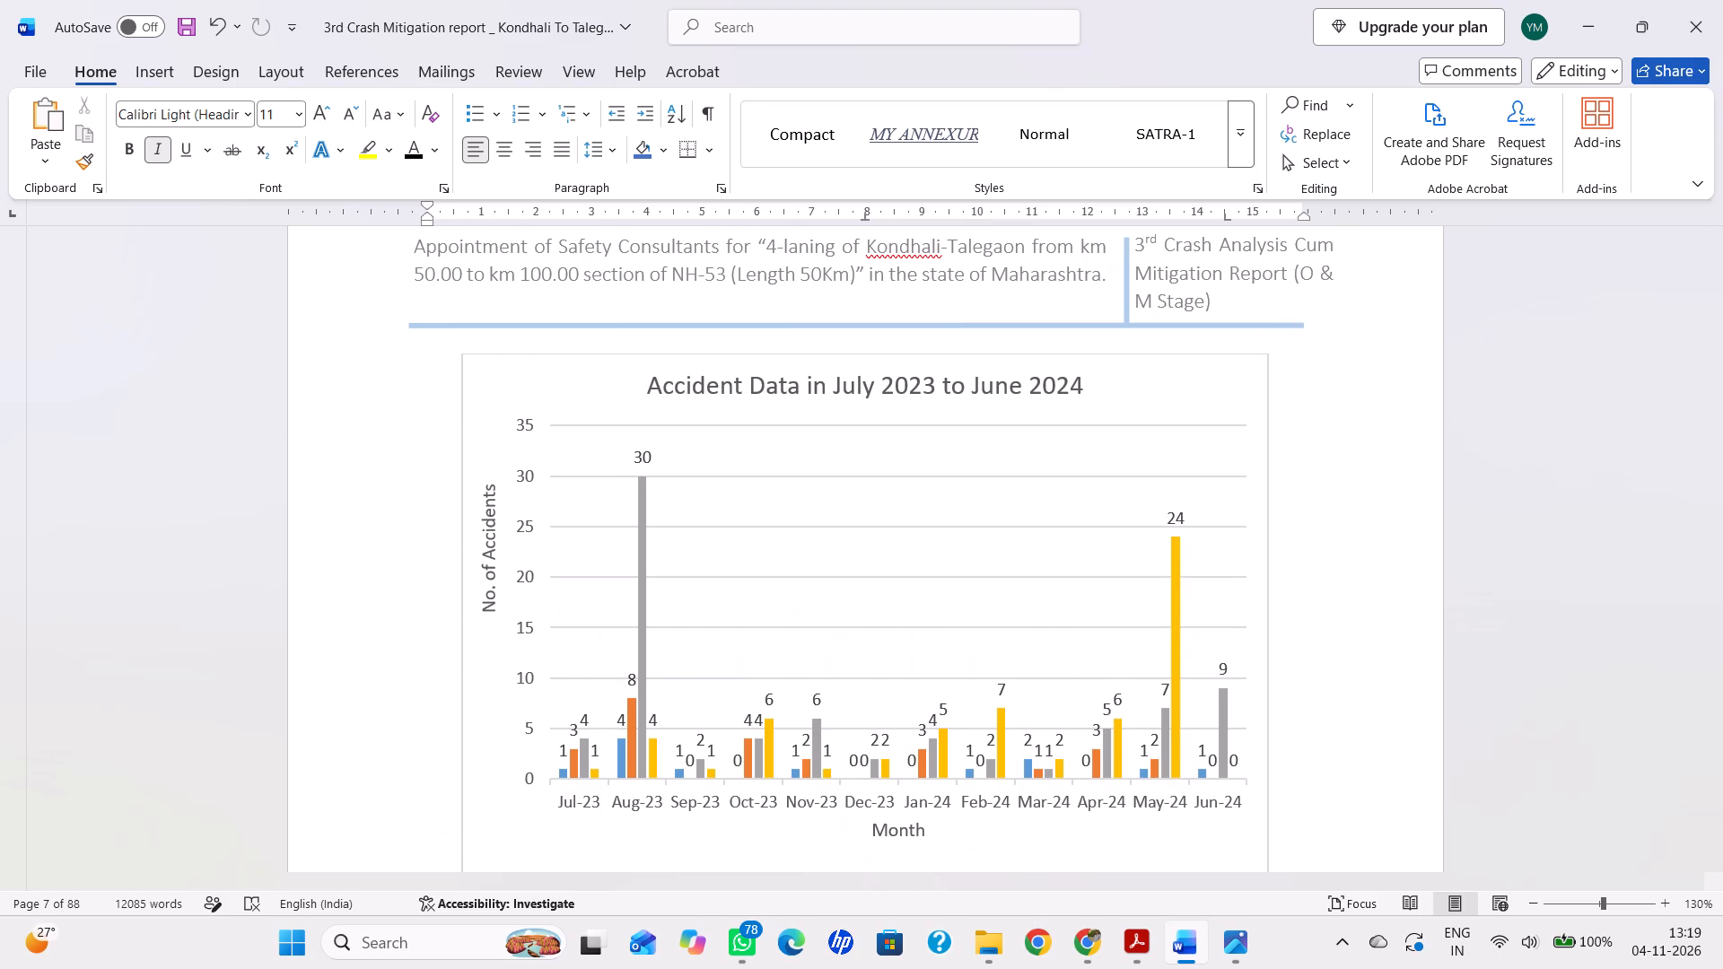
scroll(1002, 631, "up", 16)
scroll(1003, 633, "down", 1)
scroll(989, 643, "up", 6)
scroll(987, 646, "down", 1)
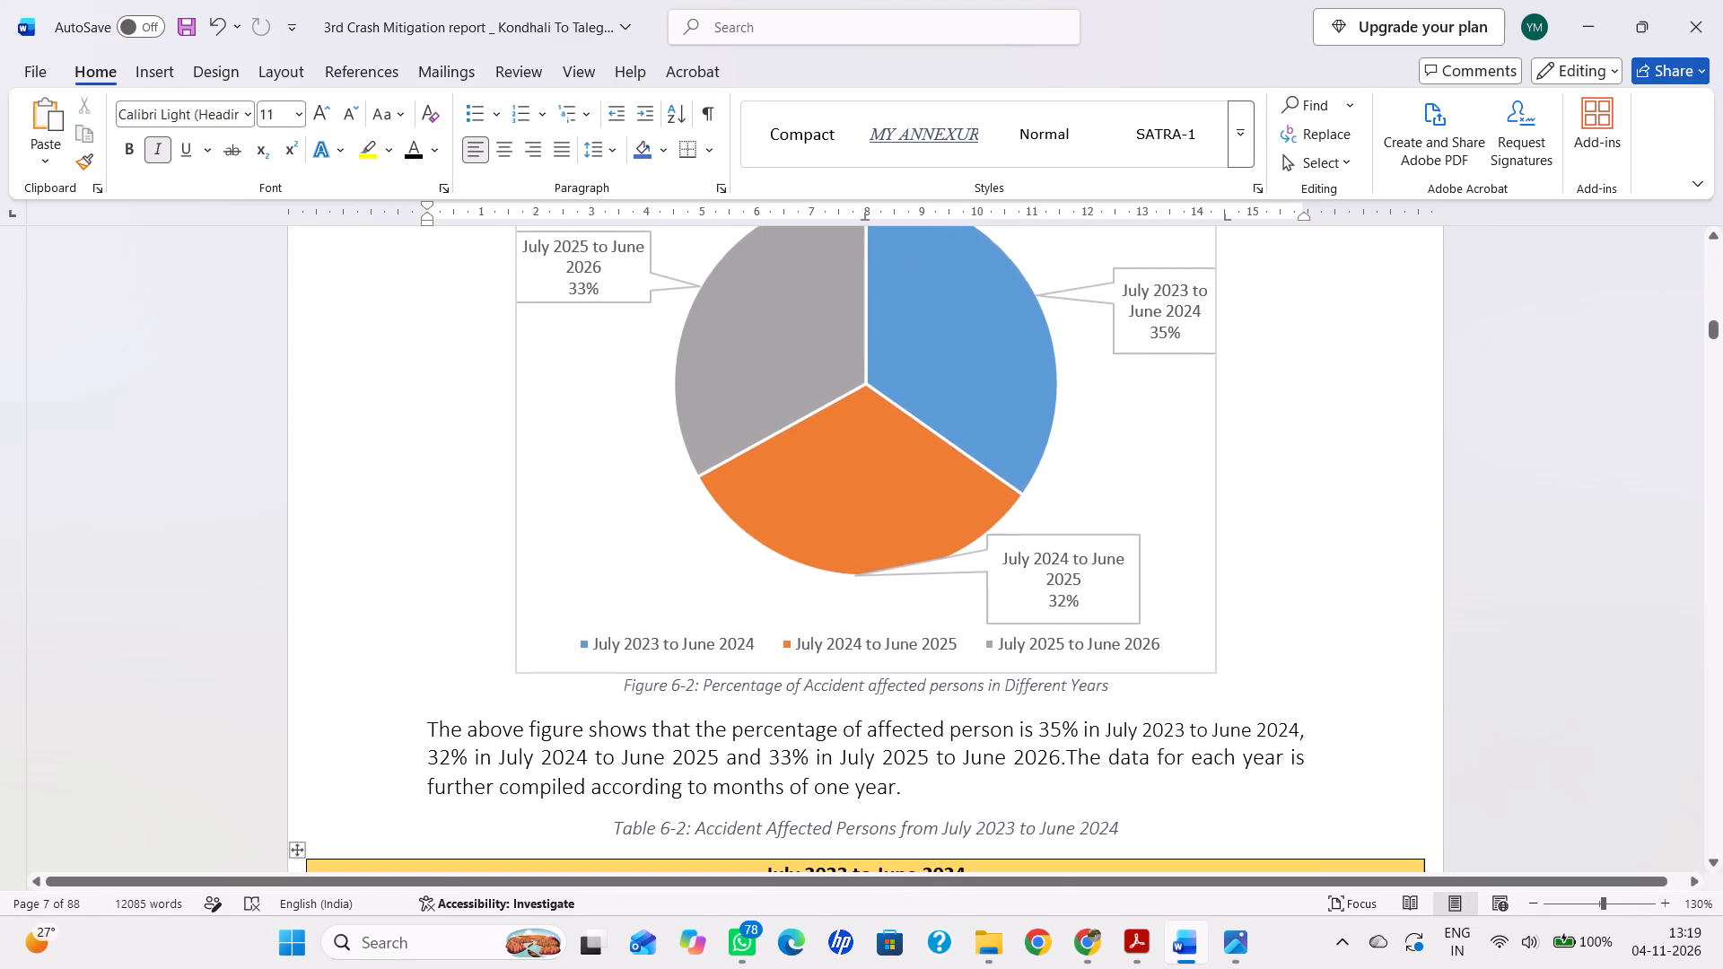
scroll(987, 663, "down", 1)
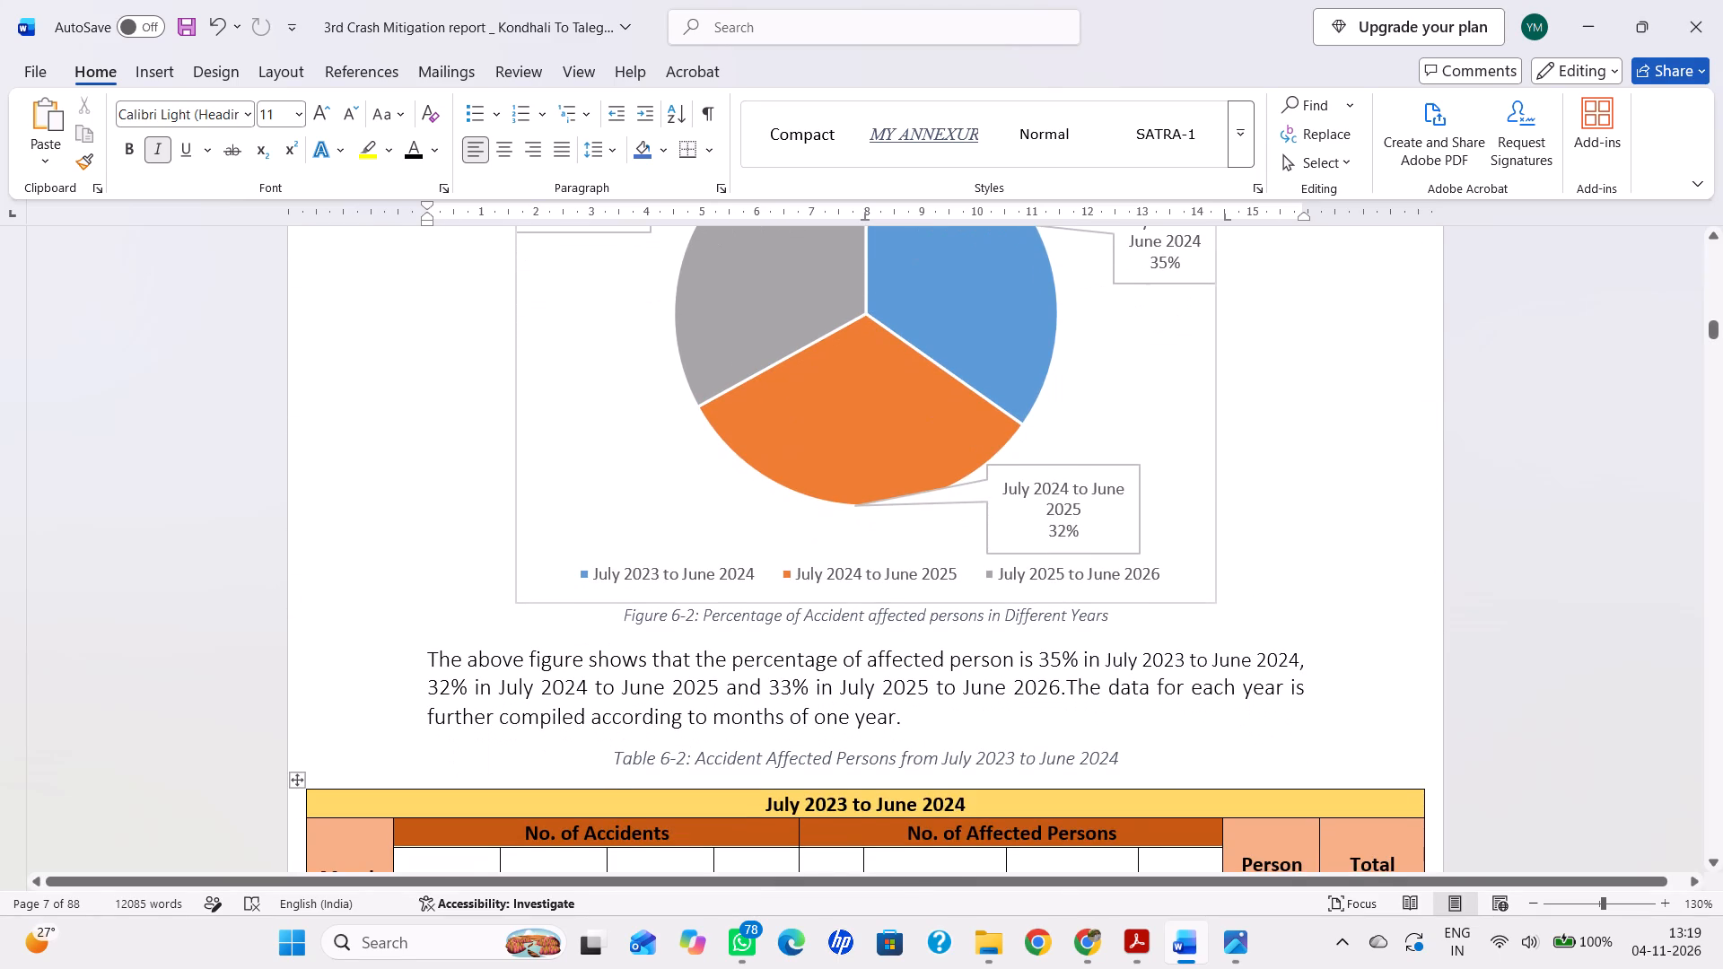
scroll(985, 664, "up", 19)
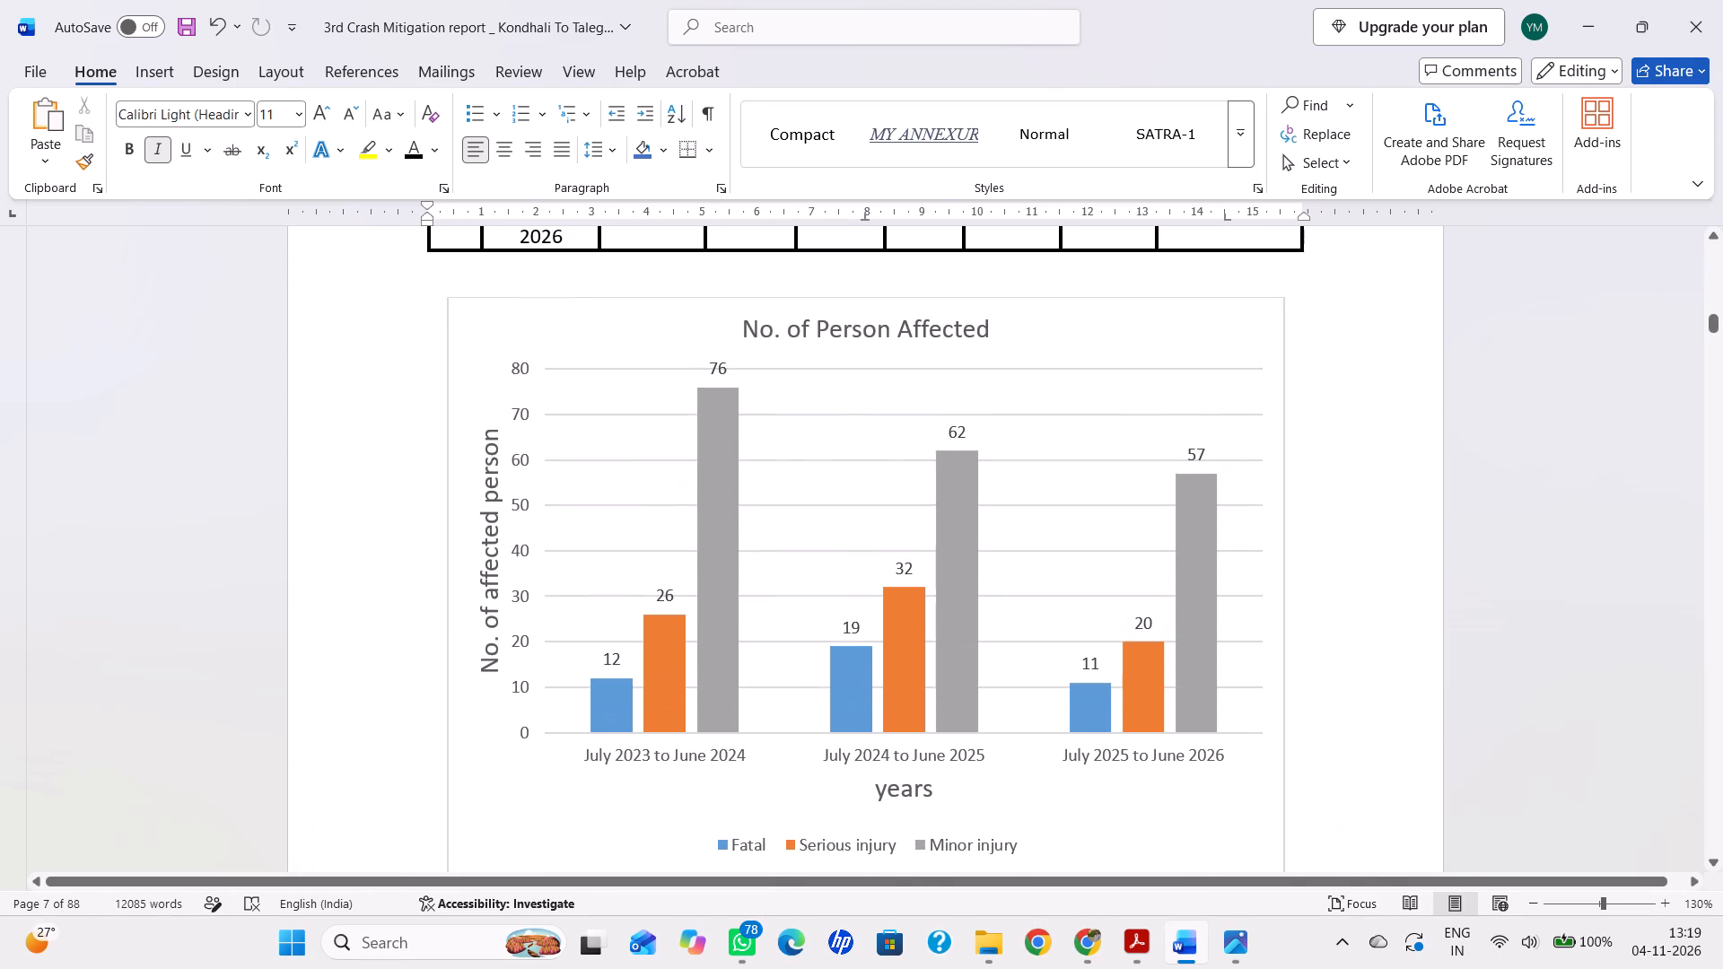
scroll(989, 681, "up", 7)
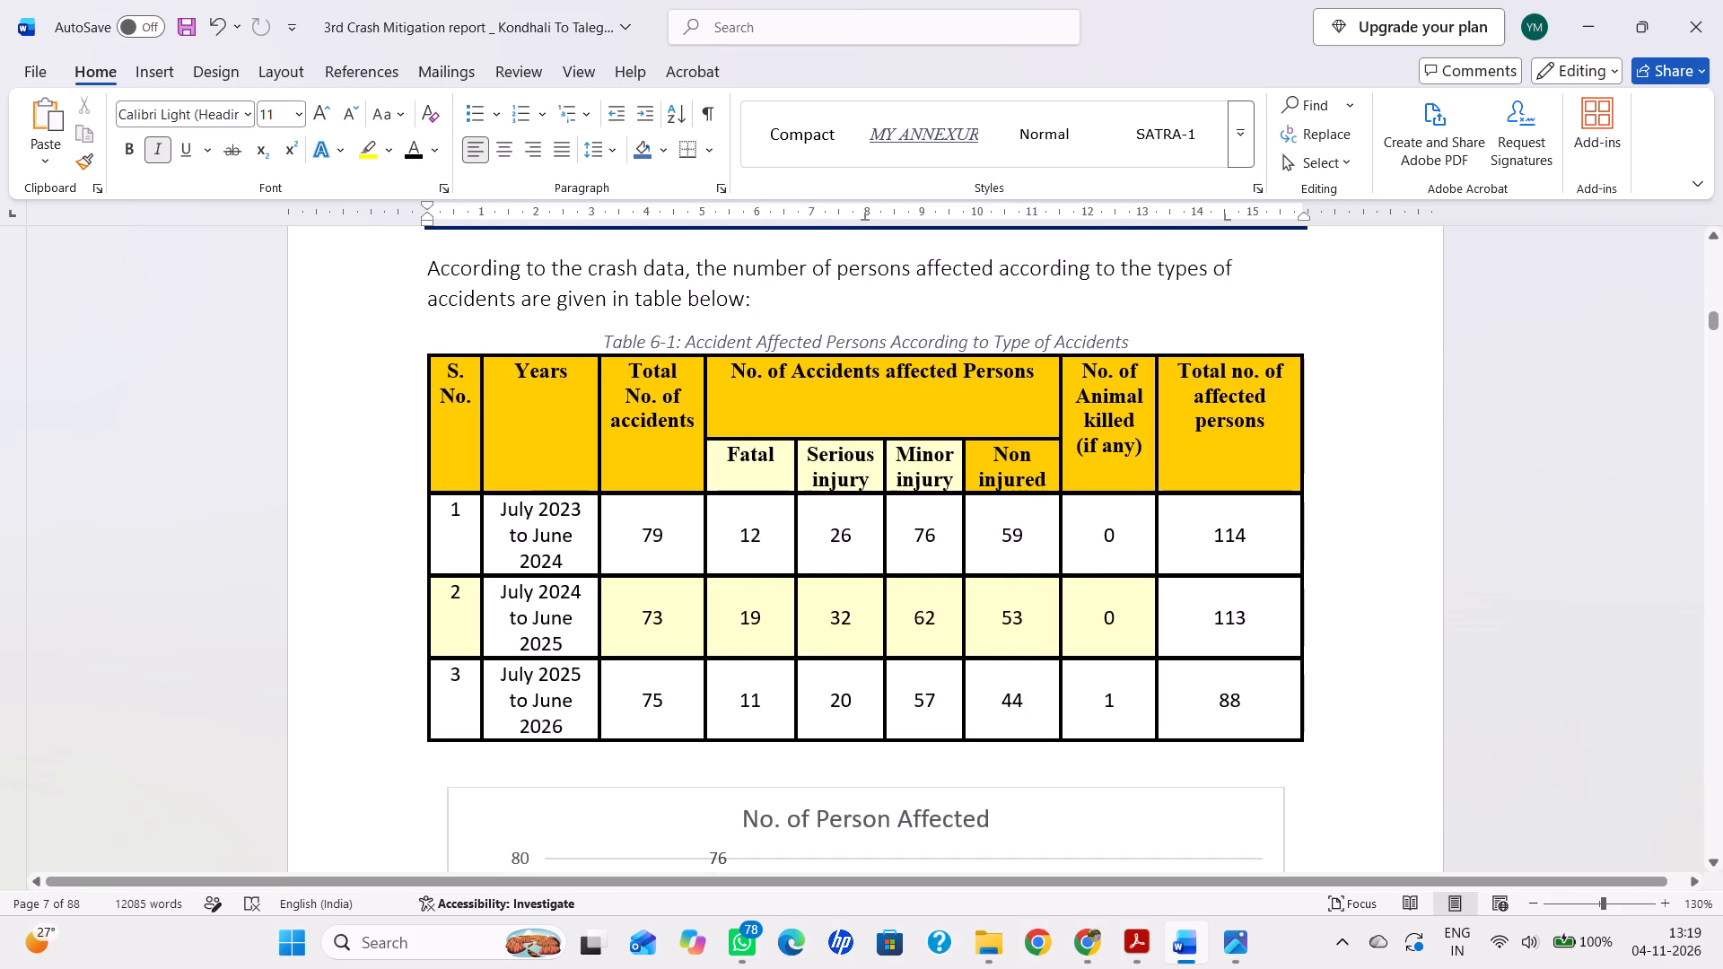
scroll(990, 681, "down", 9)
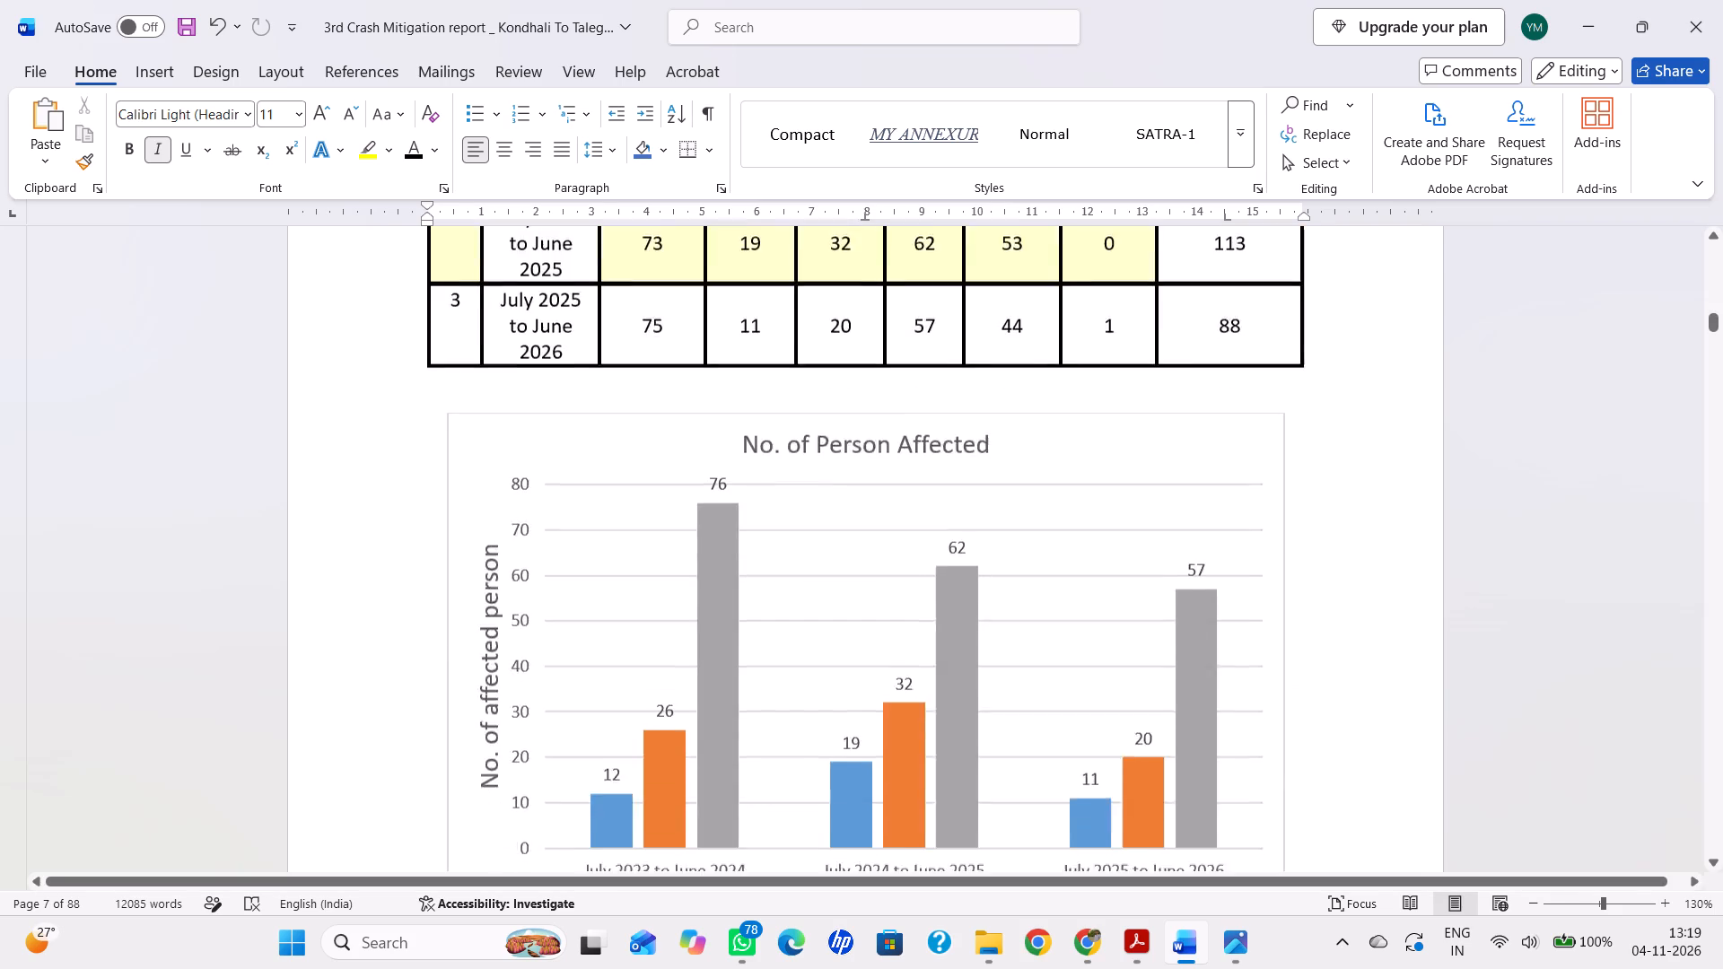
scroll(990, 681, "down", 14)
scroll(998, 710, "down", 8)
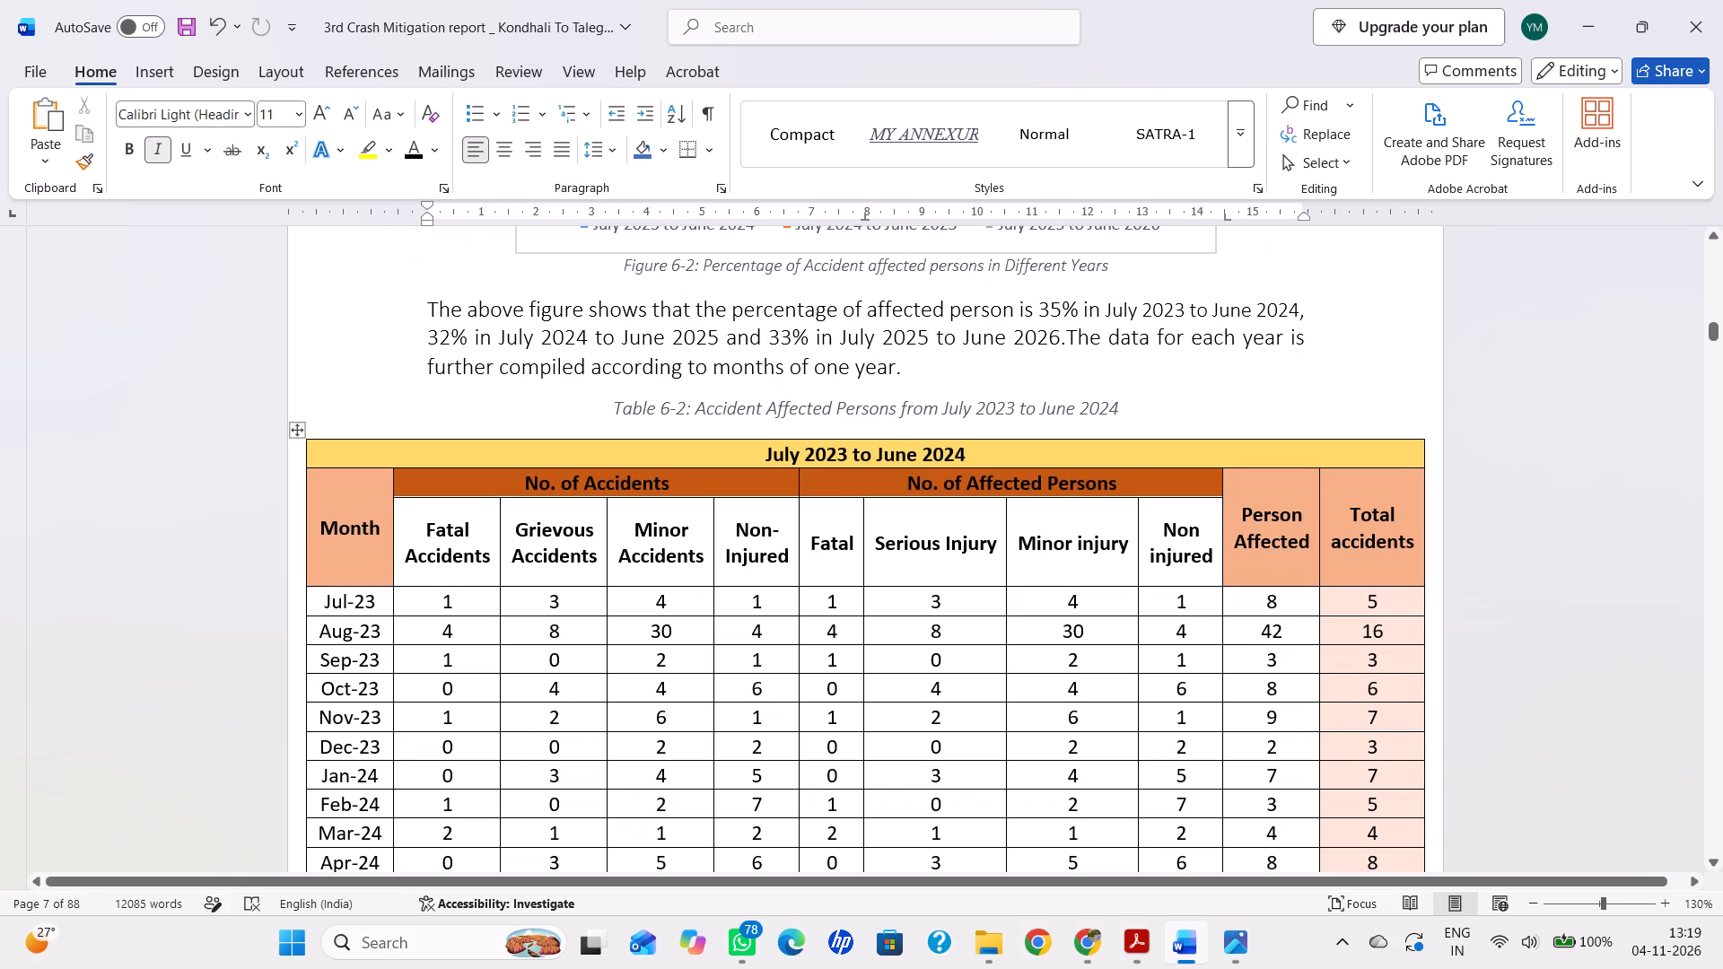
scroll(998, 710, "up", 7)
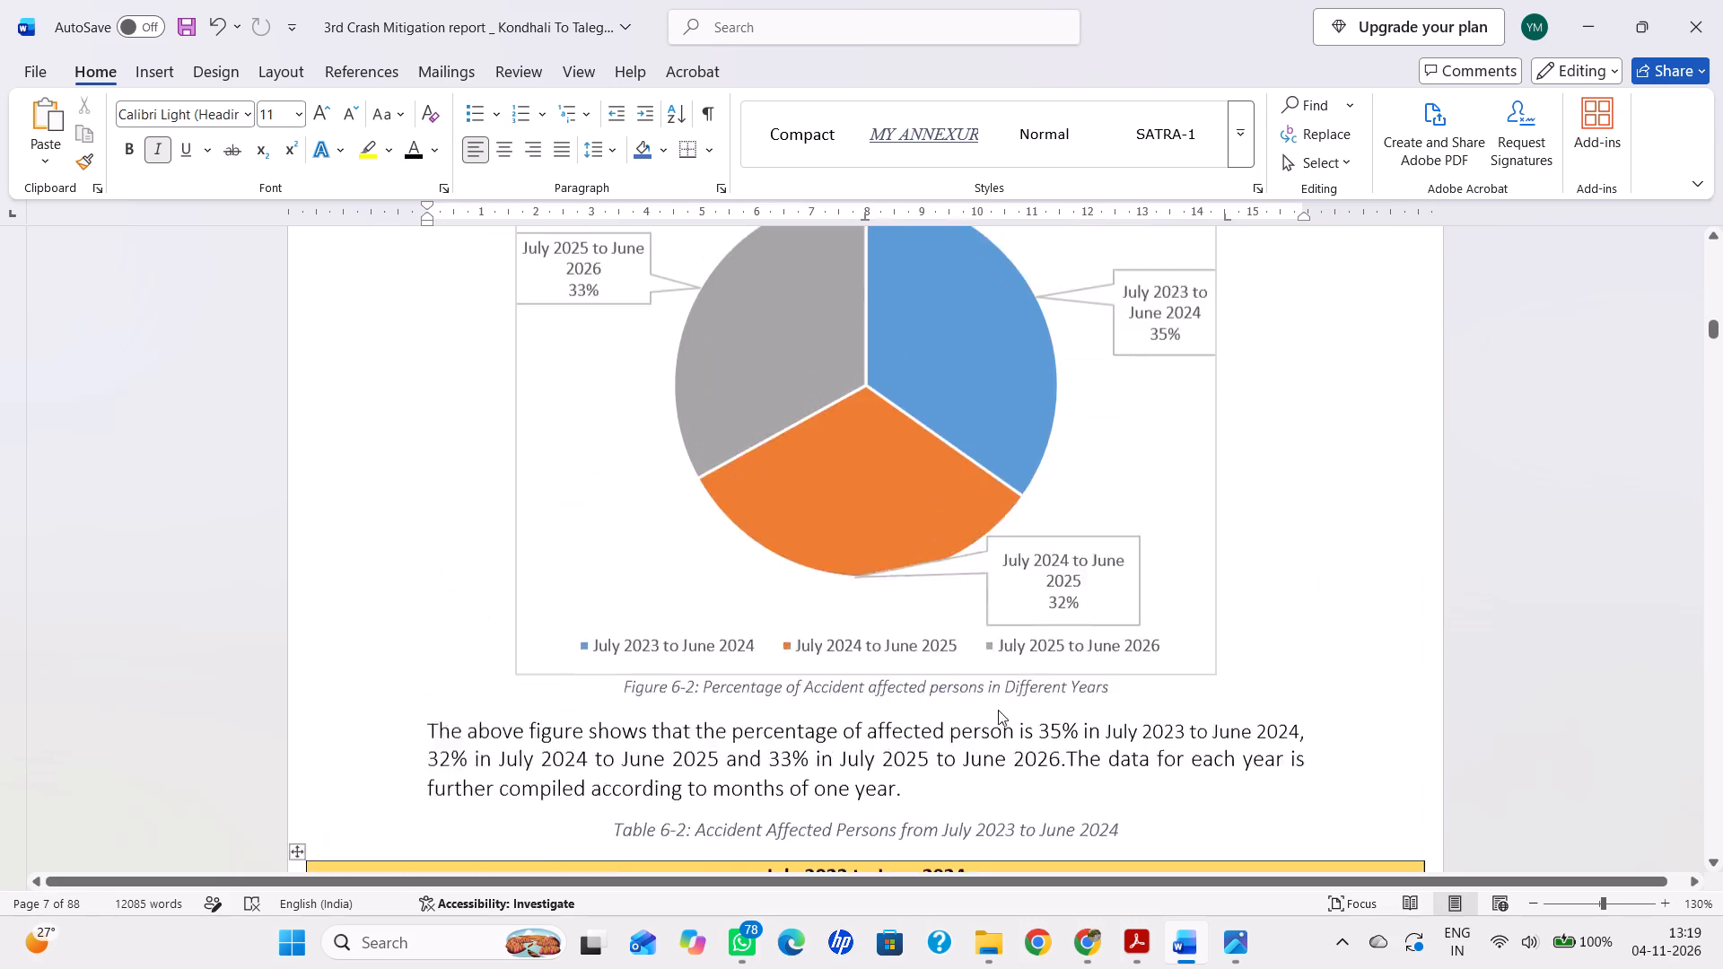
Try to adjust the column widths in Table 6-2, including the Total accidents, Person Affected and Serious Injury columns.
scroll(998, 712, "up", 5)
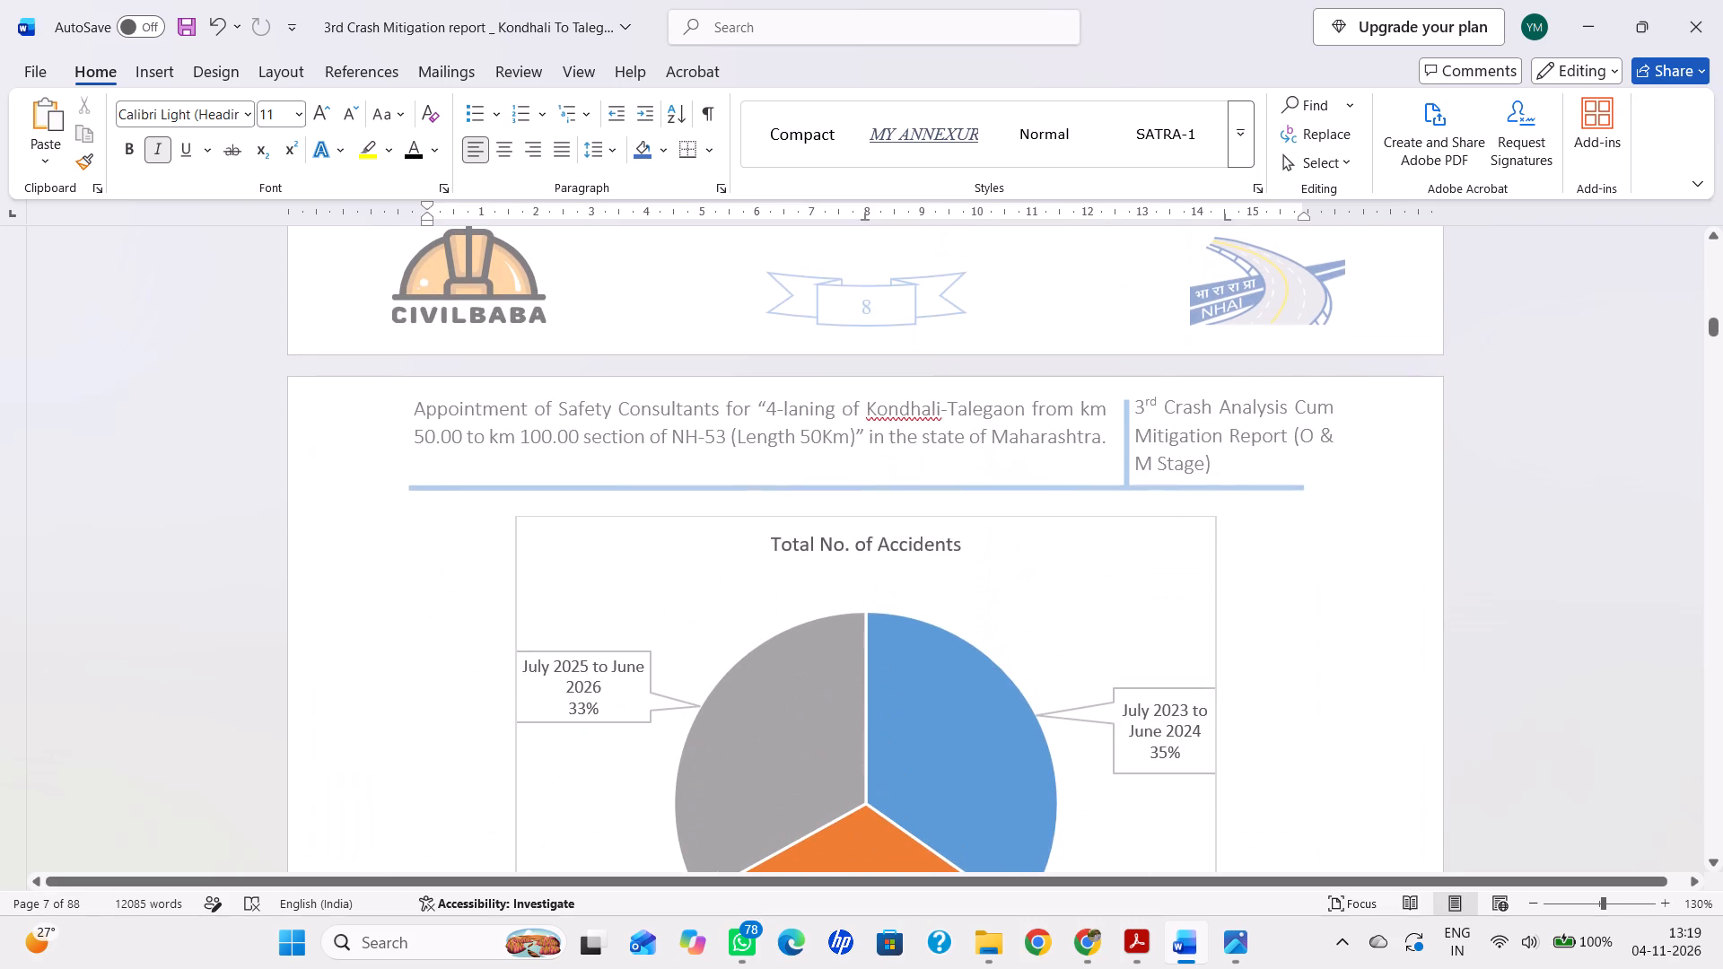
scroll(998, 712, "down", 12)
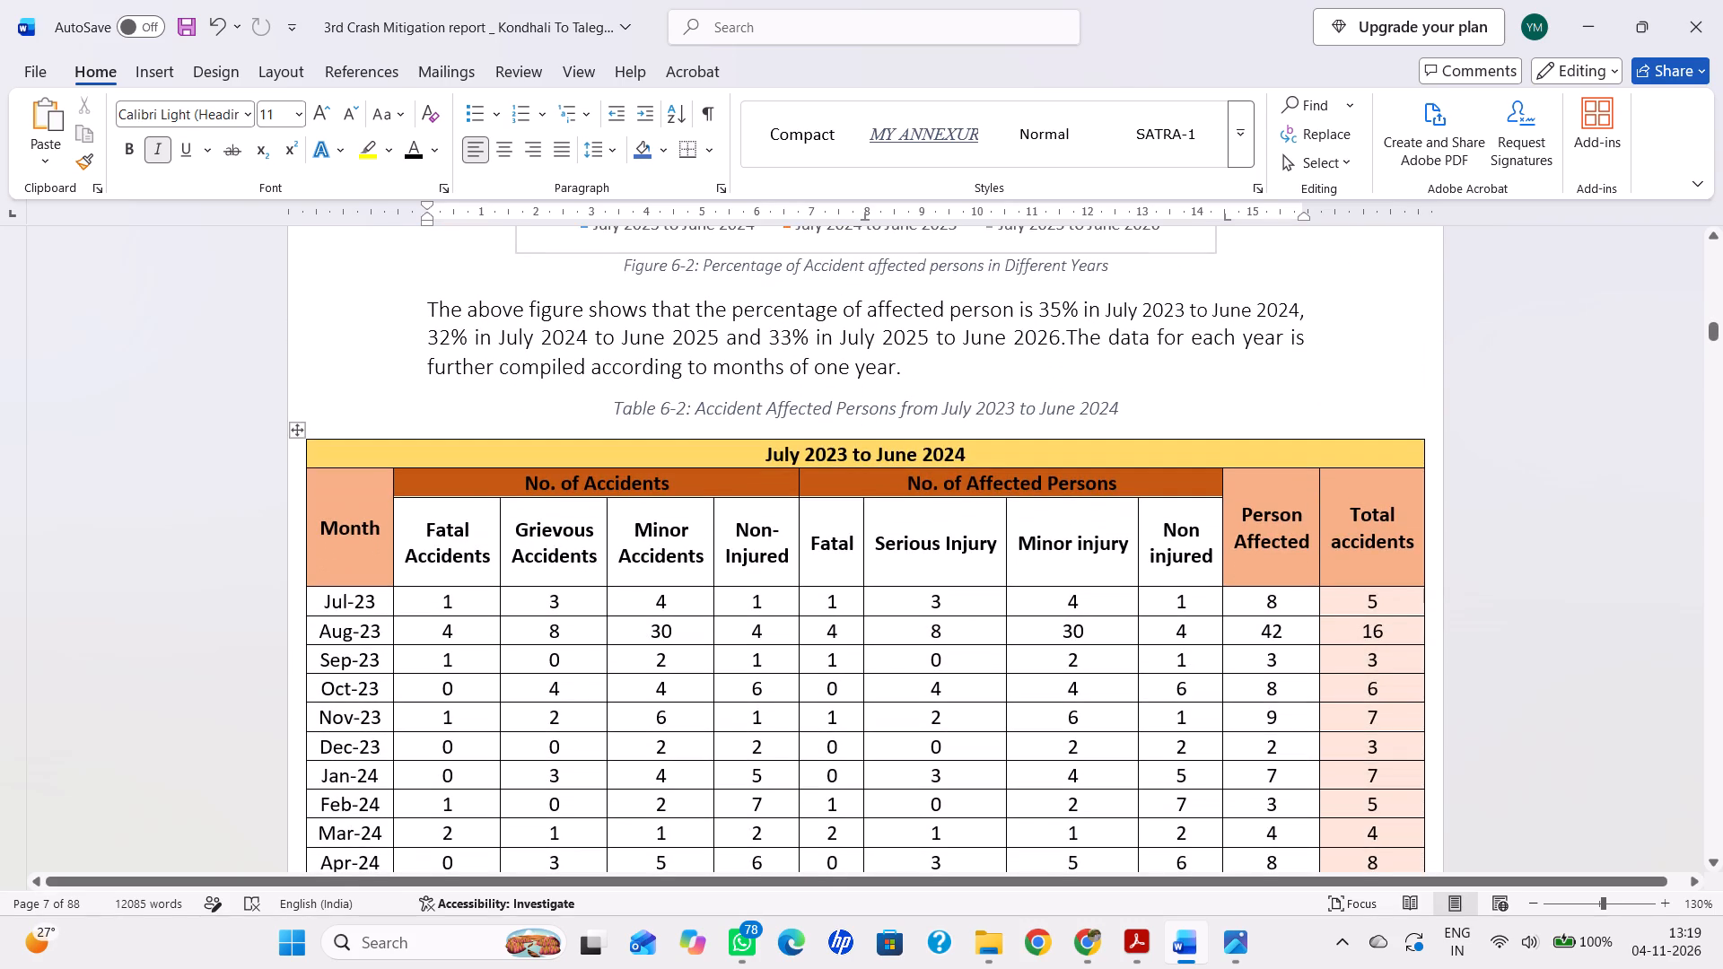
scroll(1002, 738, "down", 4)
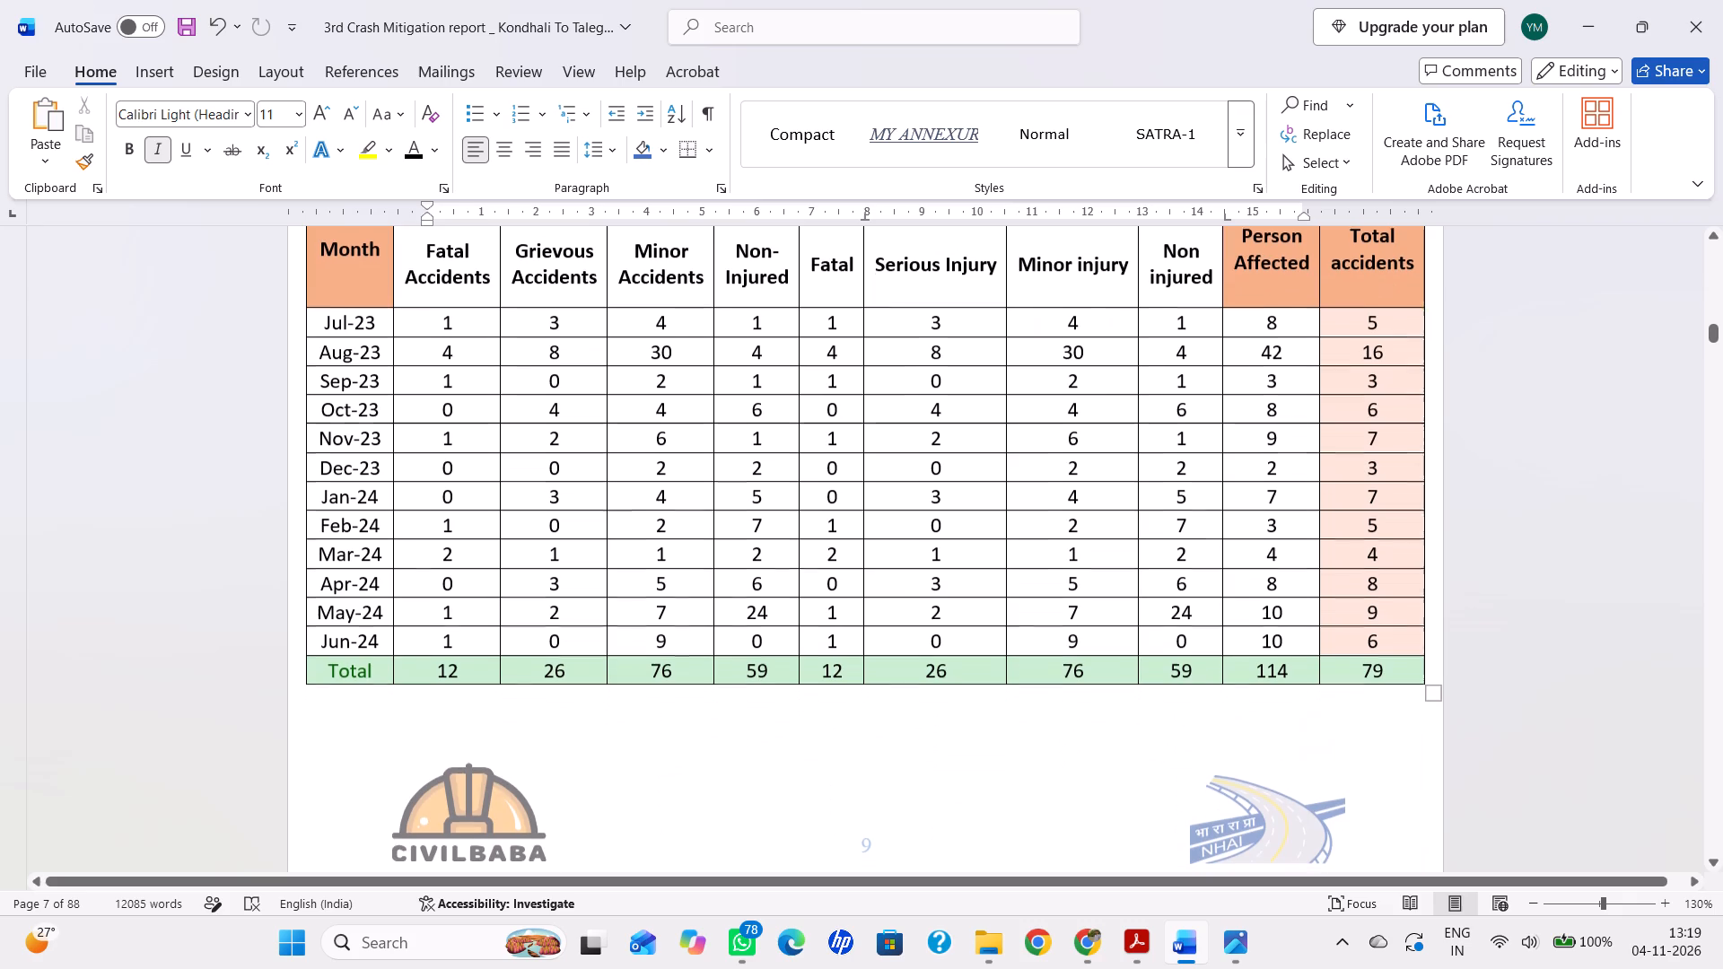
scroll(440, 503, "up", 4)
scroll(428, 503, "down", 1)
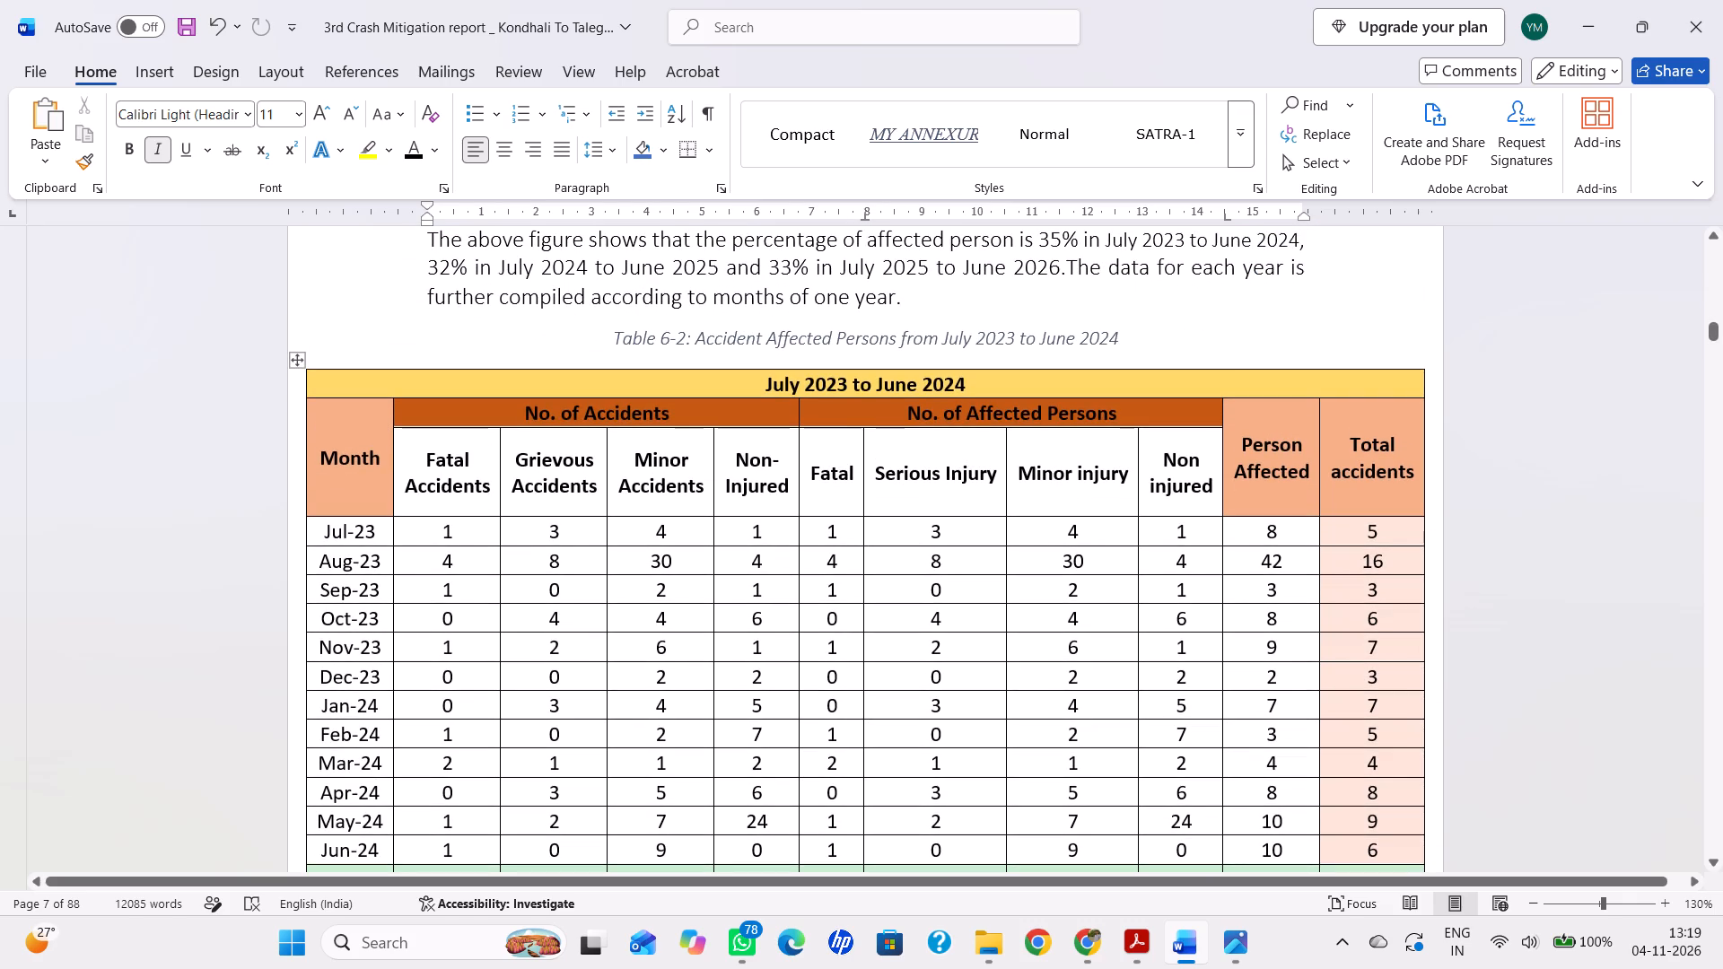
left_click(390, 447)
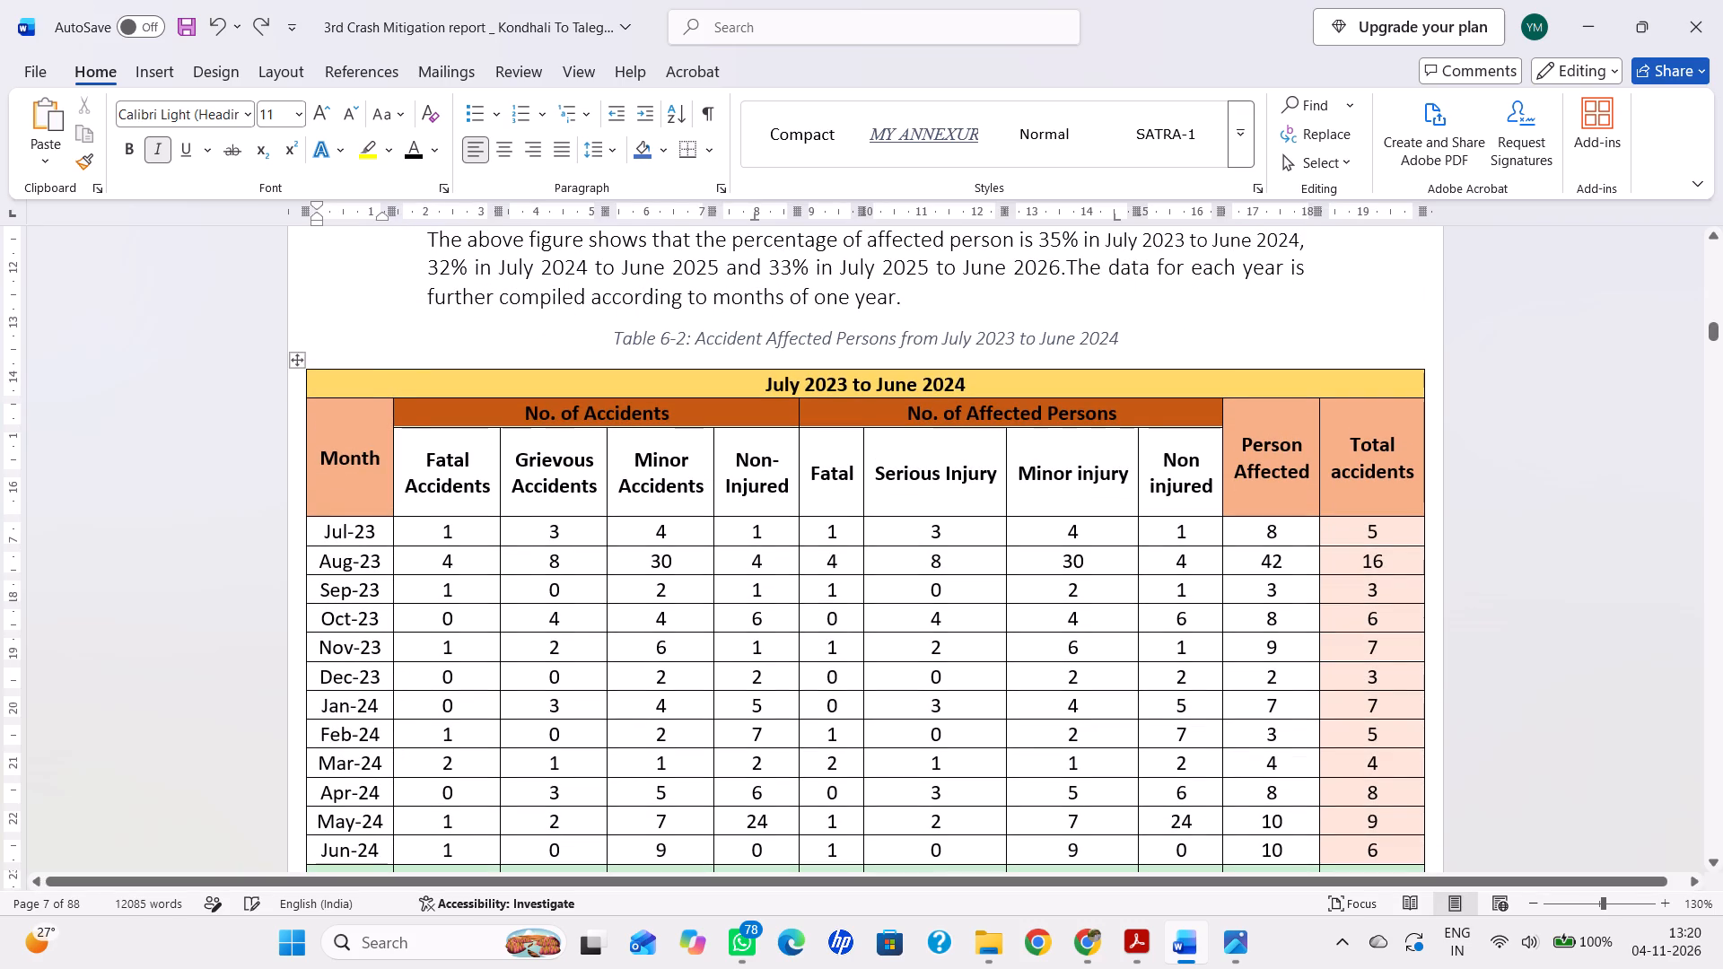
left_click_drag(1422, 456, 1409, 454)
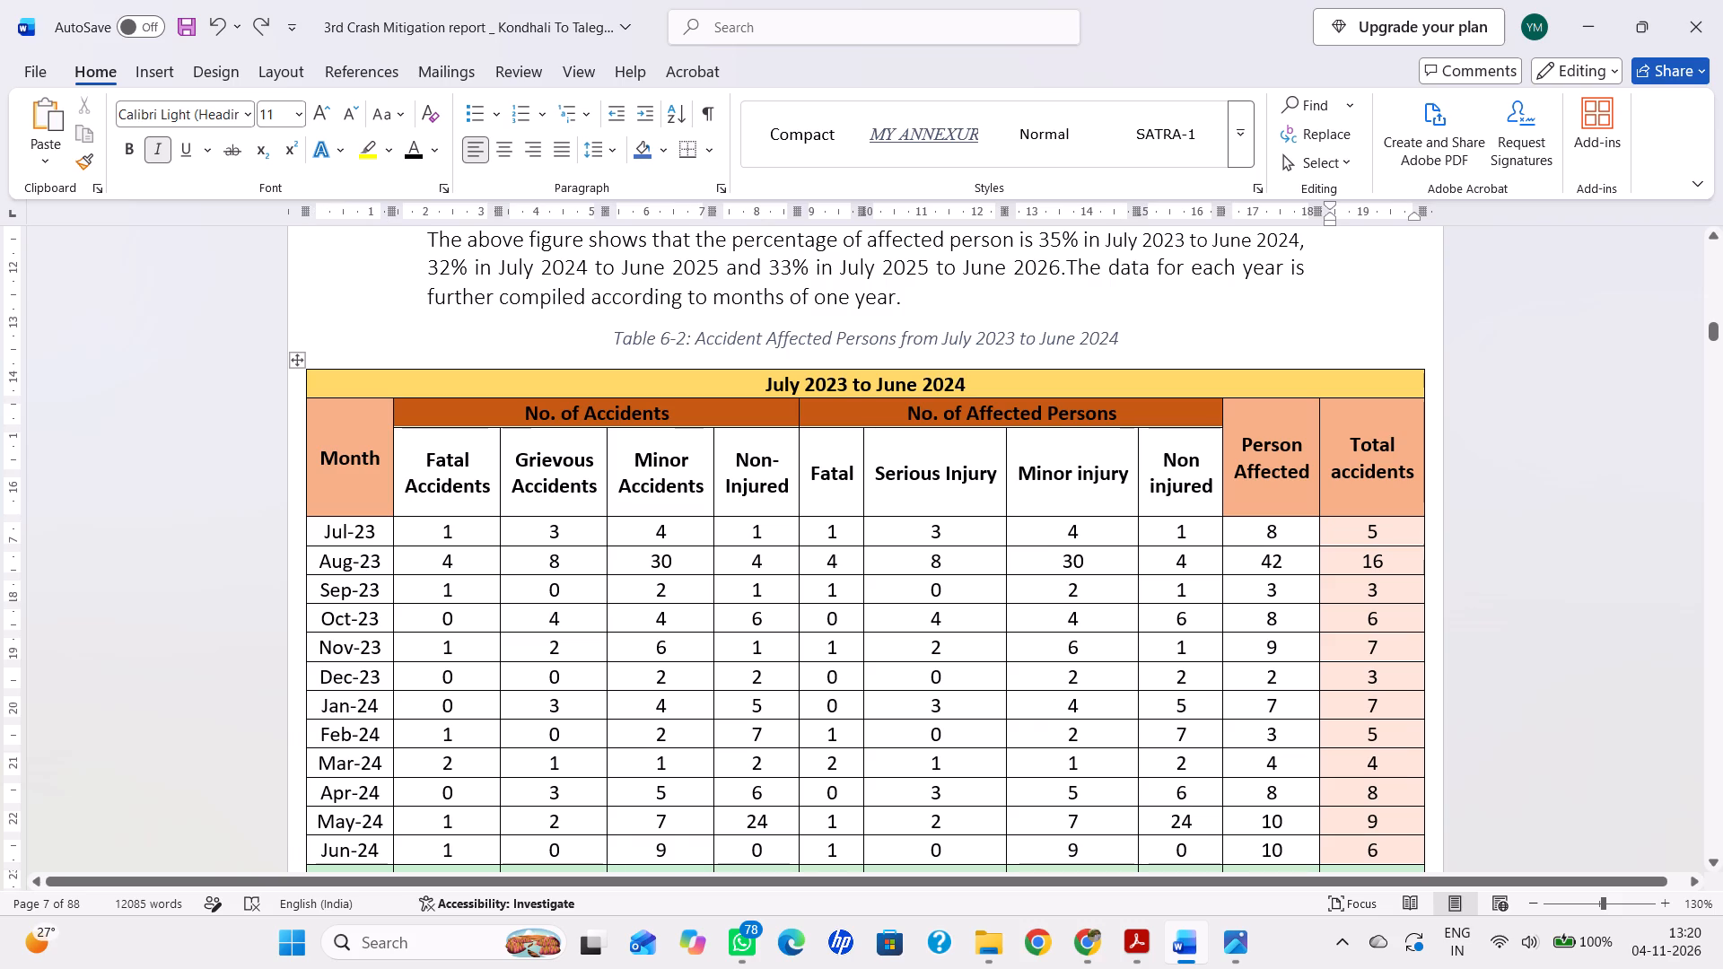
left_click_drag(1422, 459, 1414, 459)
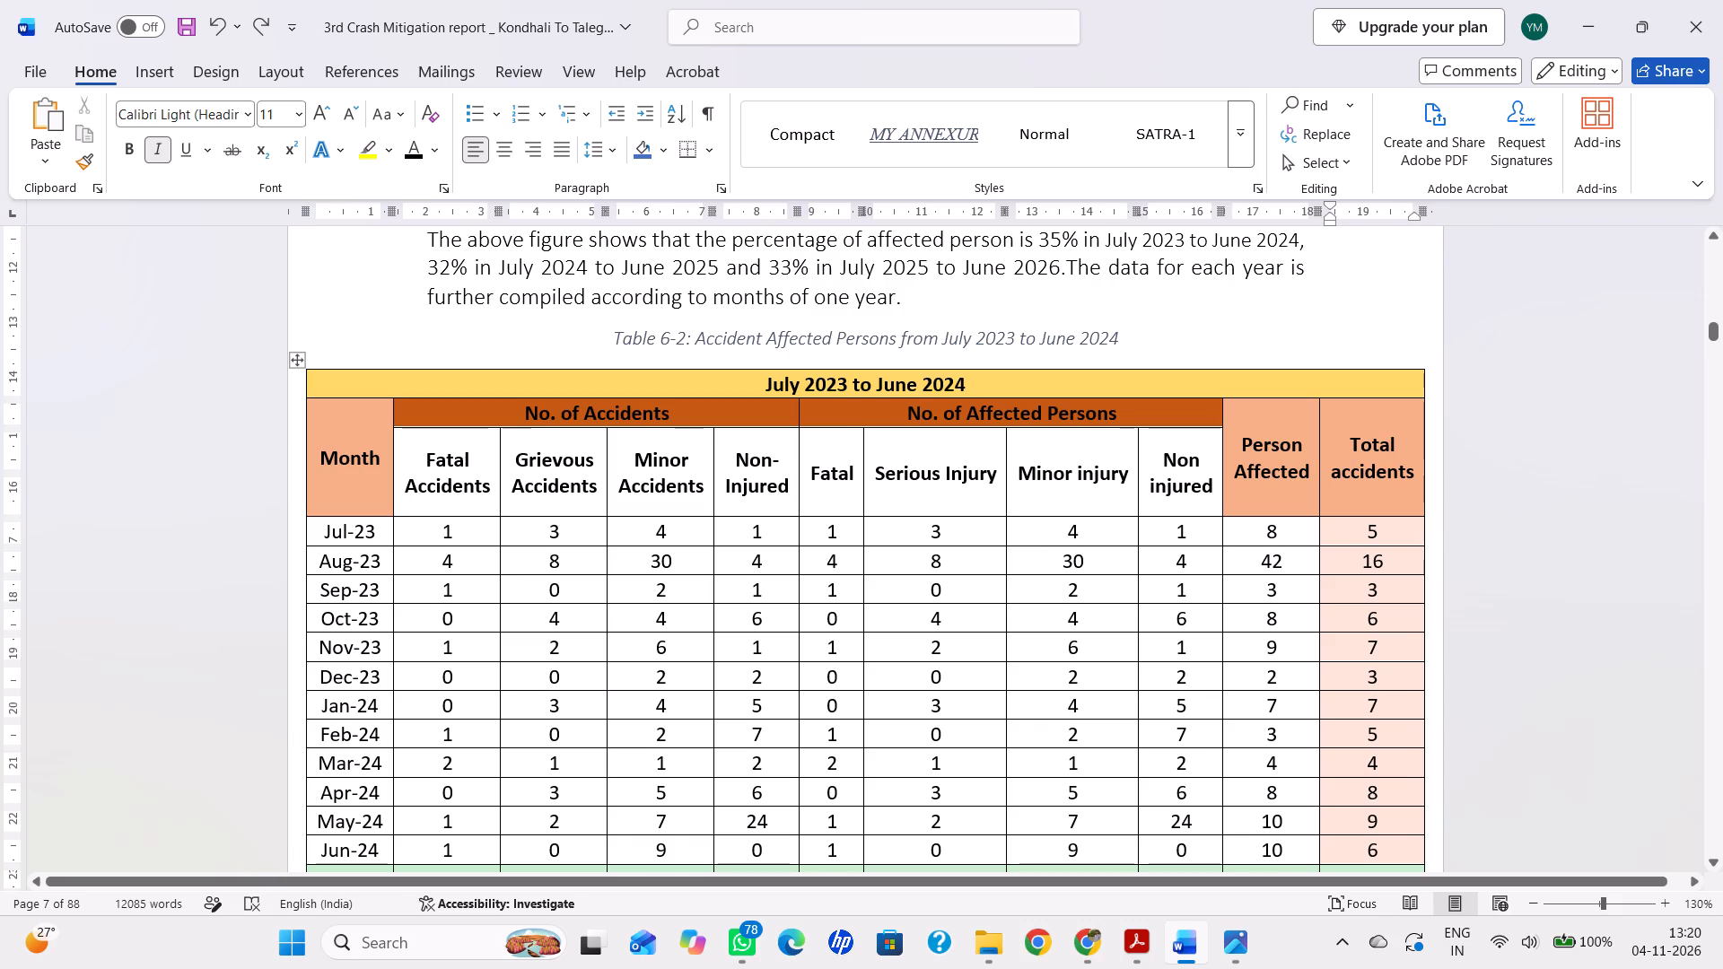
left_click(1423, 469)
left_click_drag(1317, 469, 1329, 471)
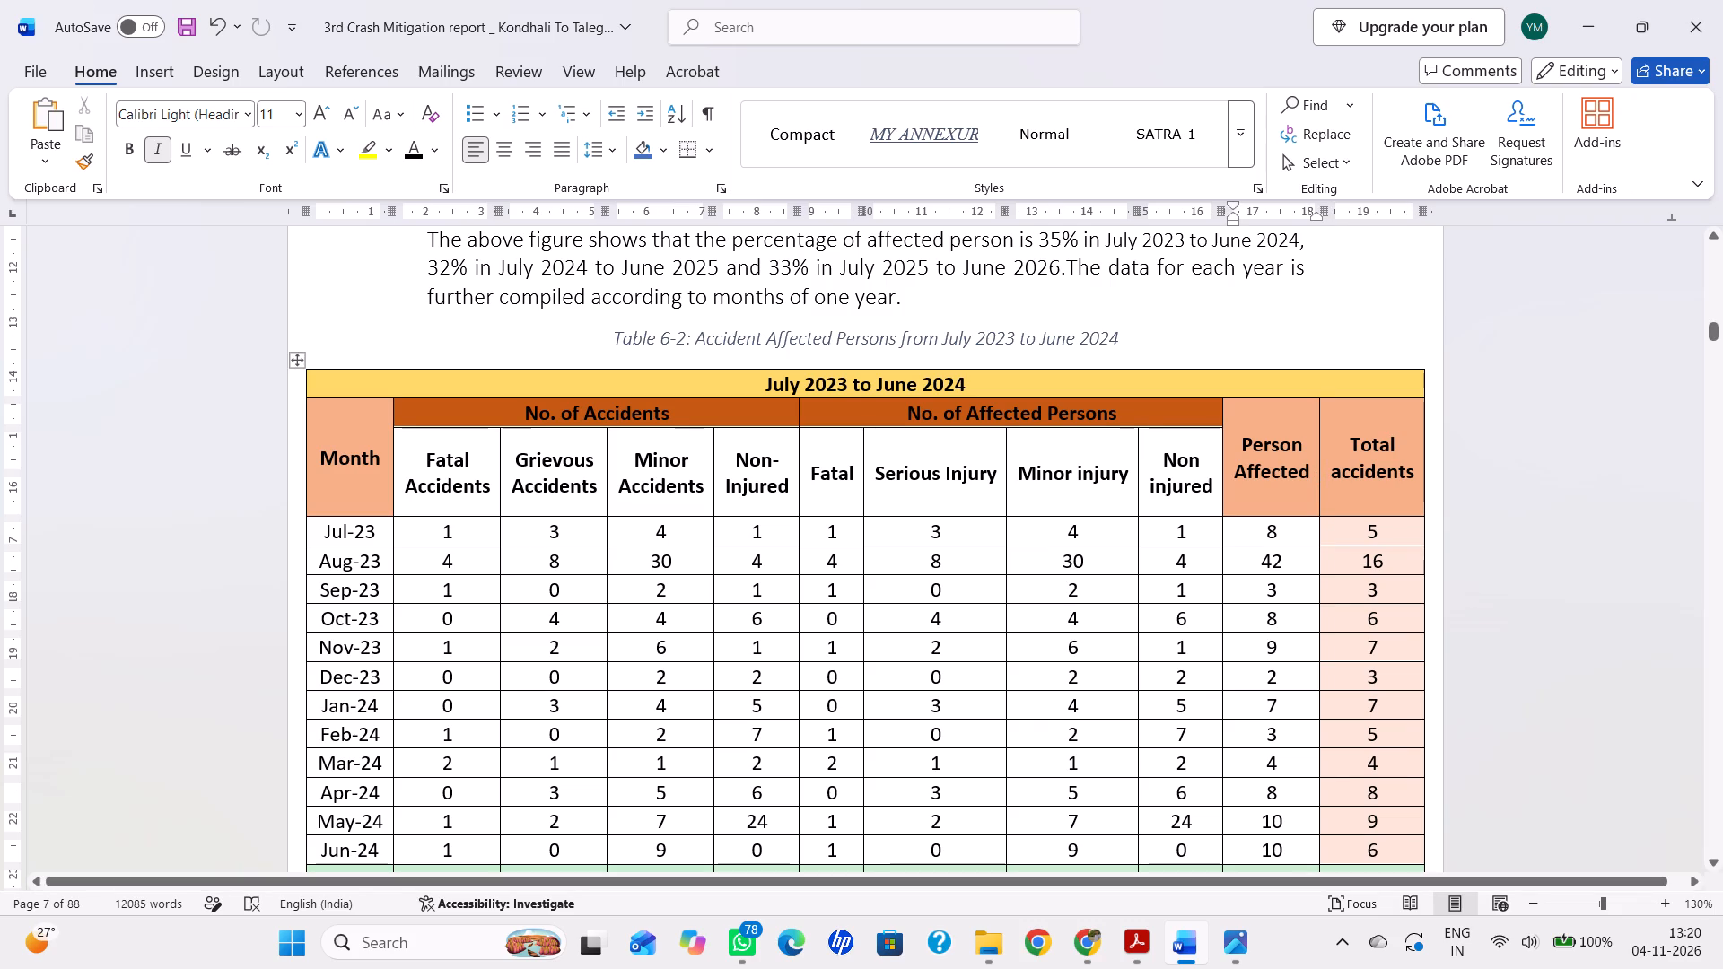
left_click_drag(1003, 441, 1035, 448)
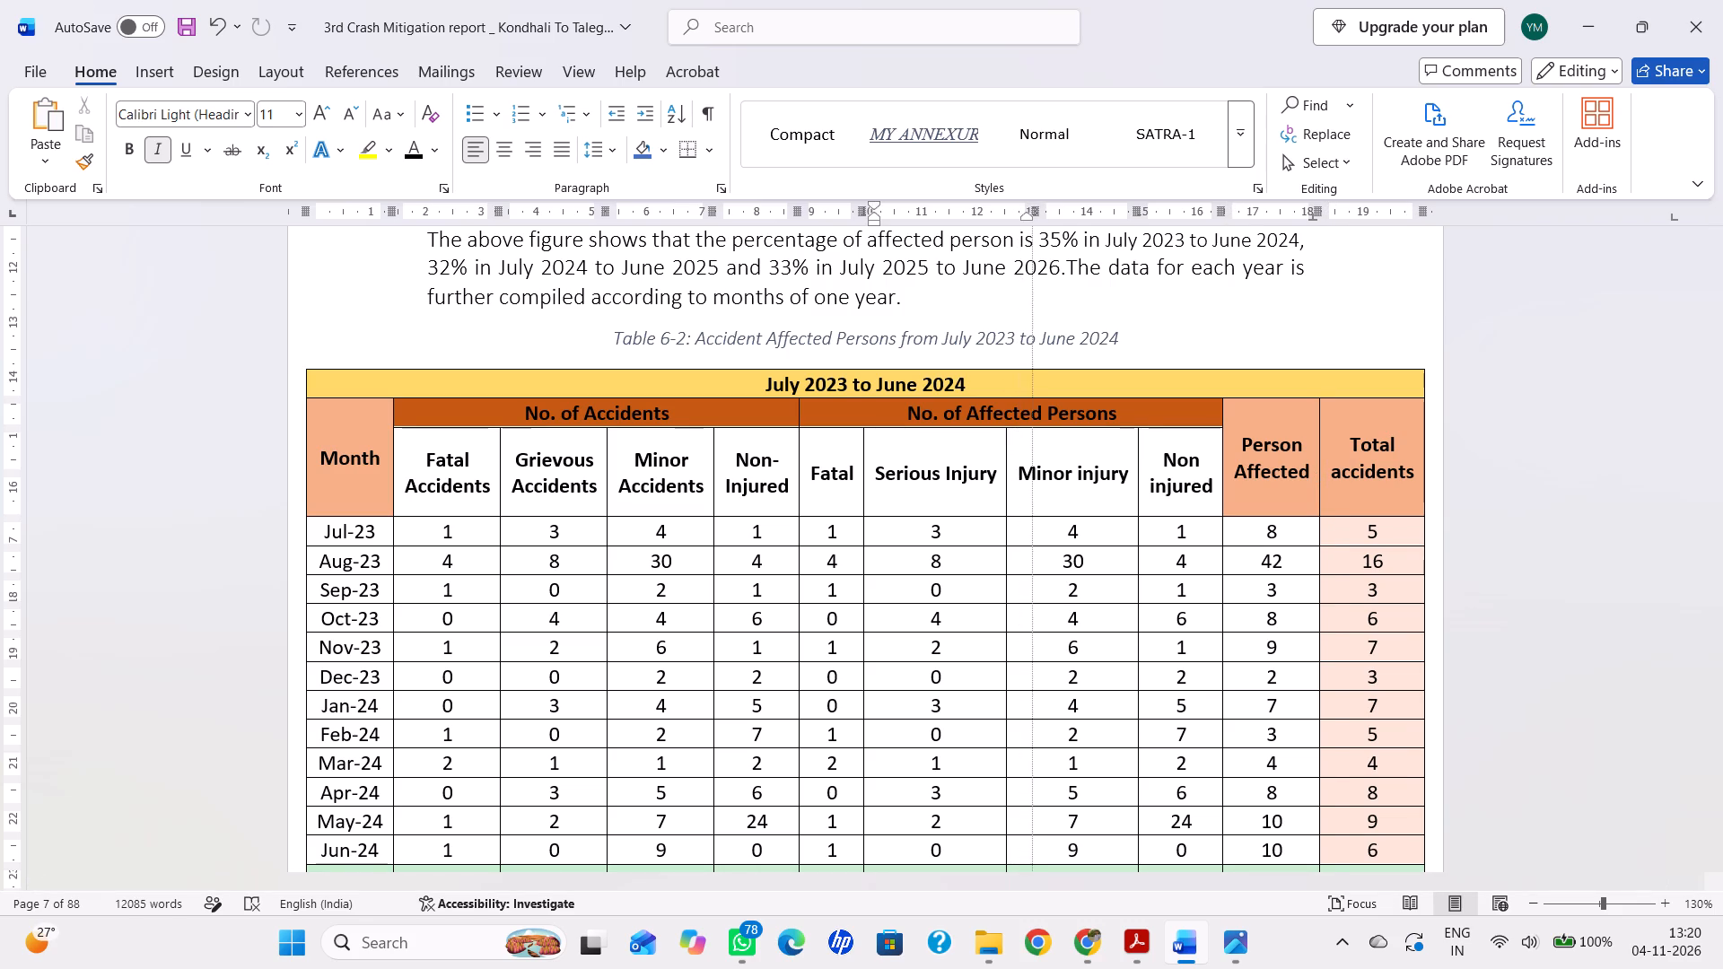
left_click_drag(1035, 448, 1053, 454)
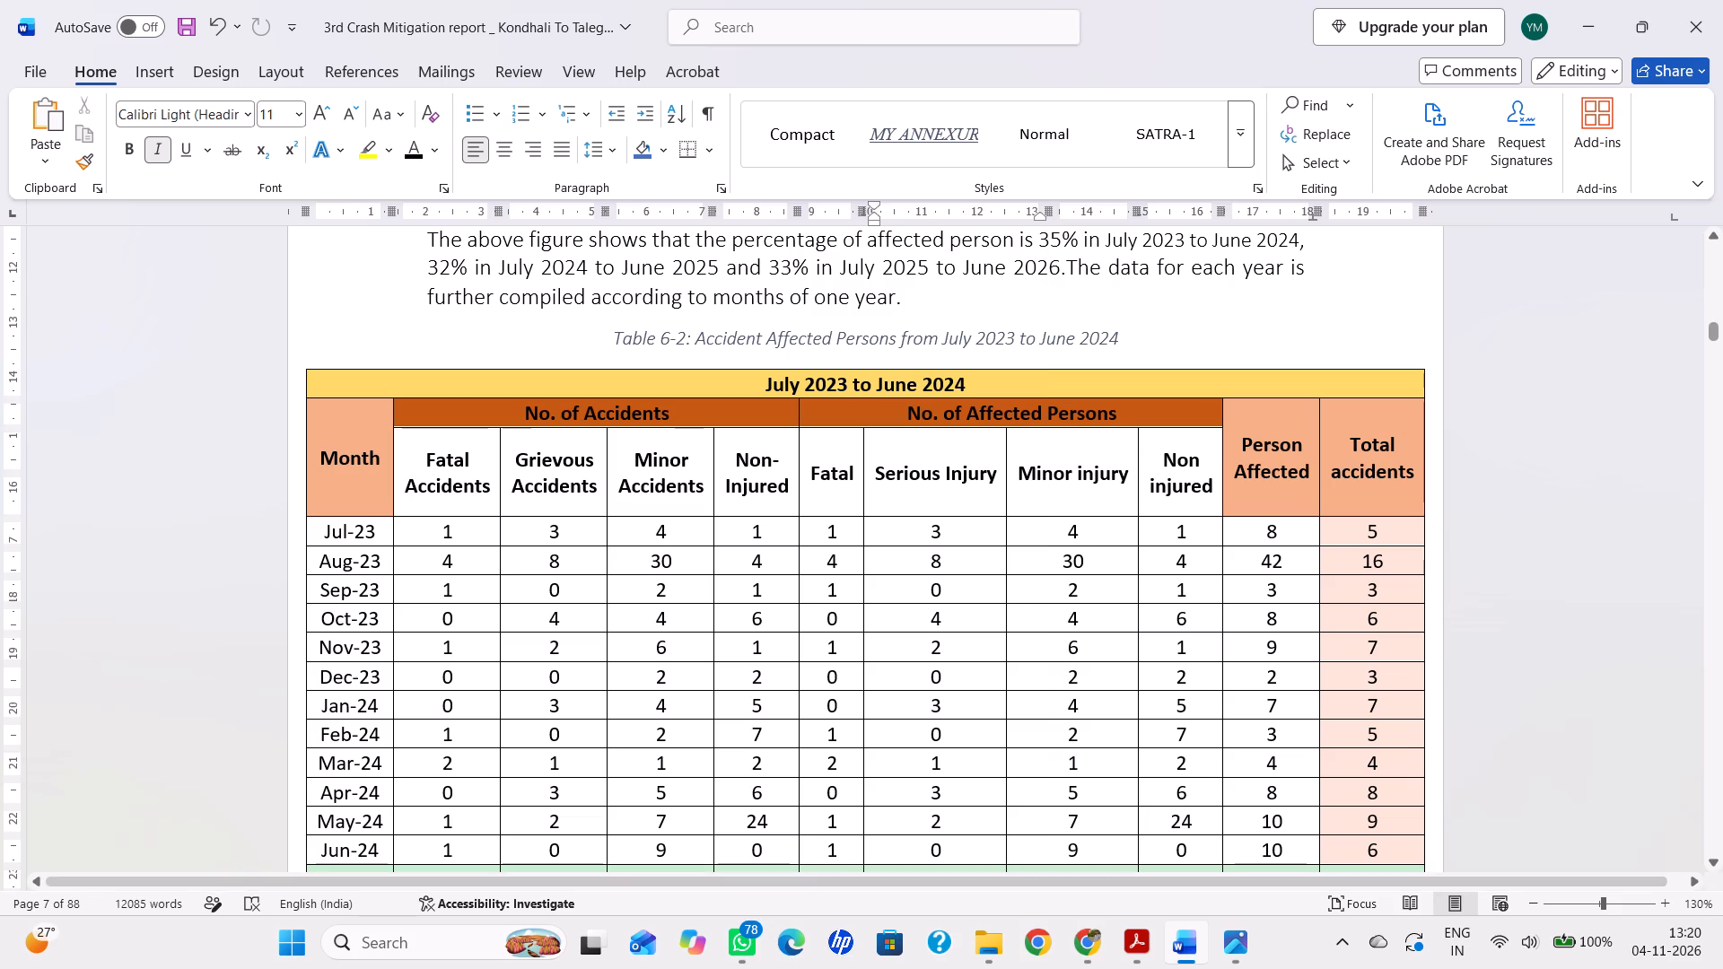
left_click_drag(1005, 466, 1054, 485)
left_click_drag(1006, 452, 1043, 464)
Look back over Table 6-1 in the Crash Data Analysis section and the affected-persons charts leading to Table 6-2.
scroll(1058, 469, "up", 5)
scroll(1067, 474, "up", 18)
scroll(1067, 471, "up", 13)
scroll(1069, 464, "down", 1)
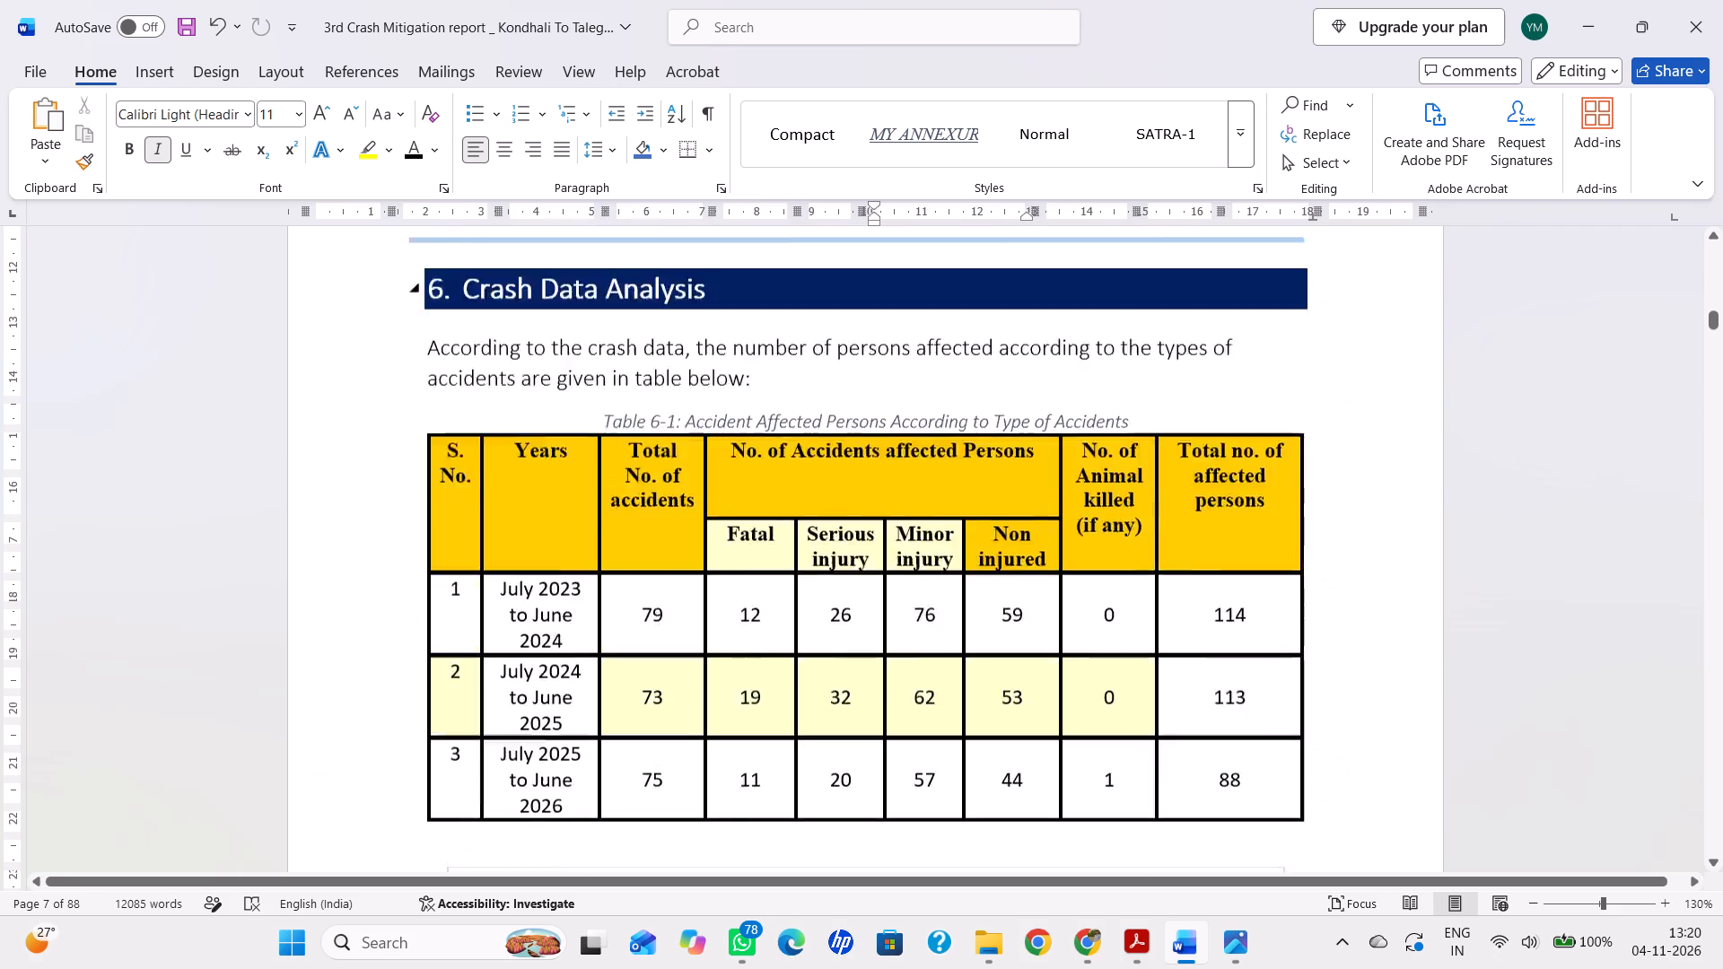
scroll(1071, 463, "up", 9)
scroll(1071, 463, "down", 9)
scroll(1071, 463, "down", 20)
scroll(1071, 463, "down", 12)
scroll(1075, 464, "up", 1)
scroll(1075, 464, "down", 4)
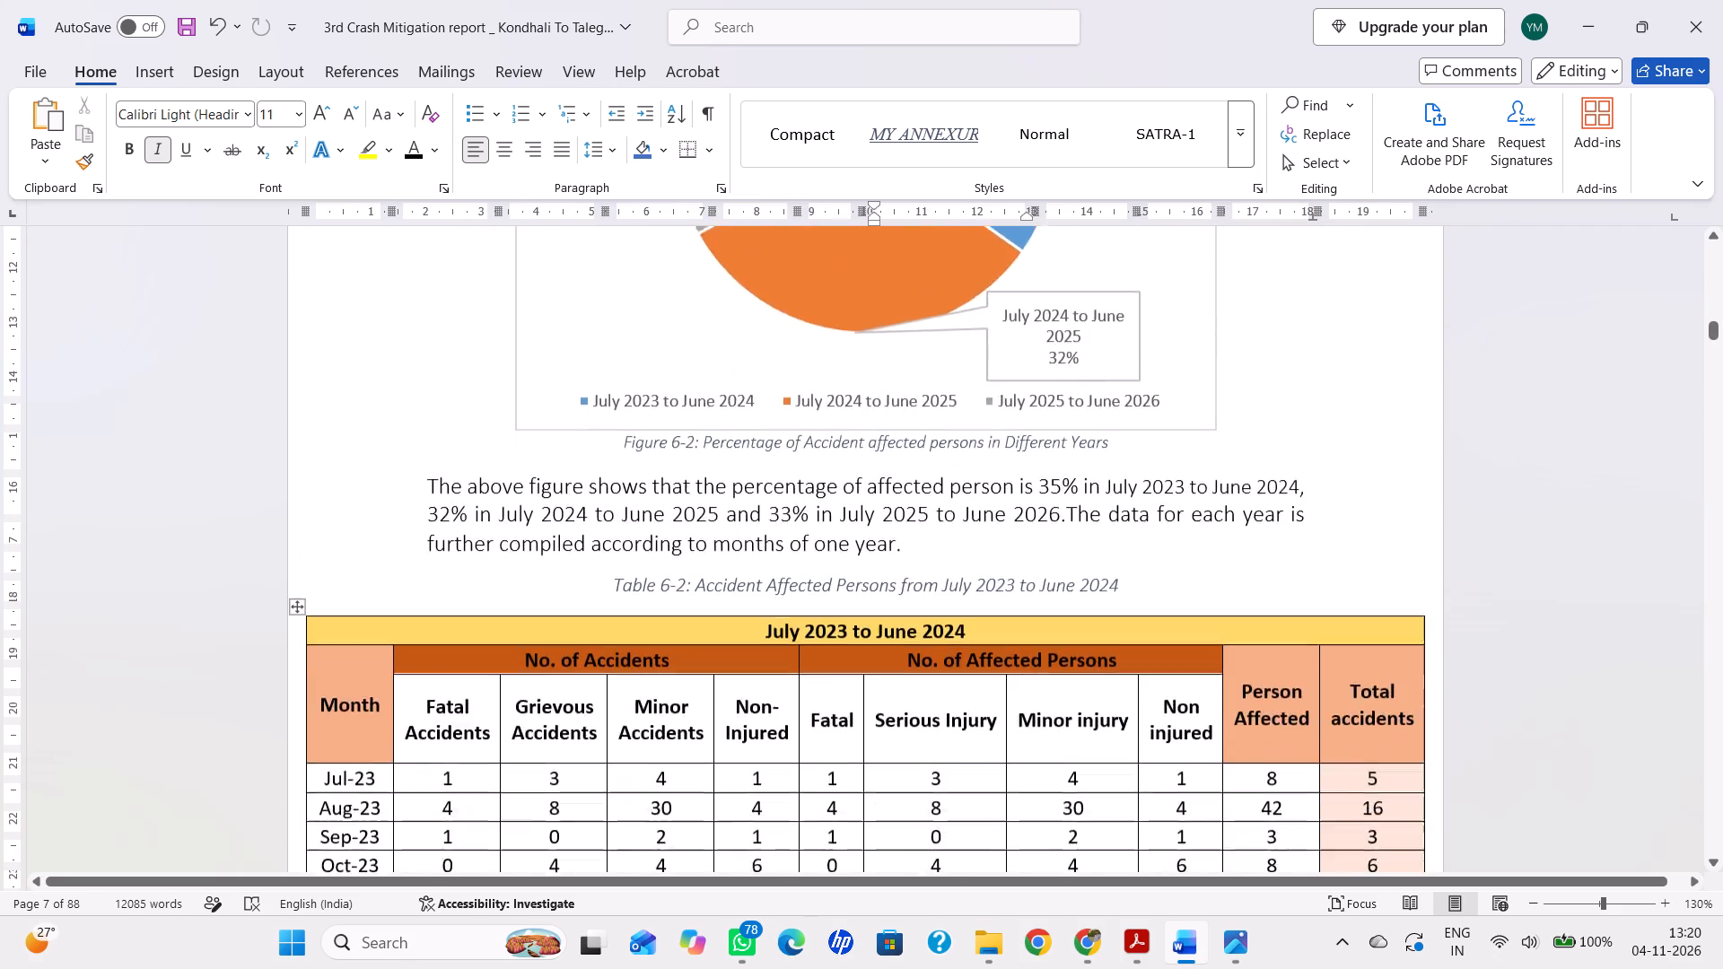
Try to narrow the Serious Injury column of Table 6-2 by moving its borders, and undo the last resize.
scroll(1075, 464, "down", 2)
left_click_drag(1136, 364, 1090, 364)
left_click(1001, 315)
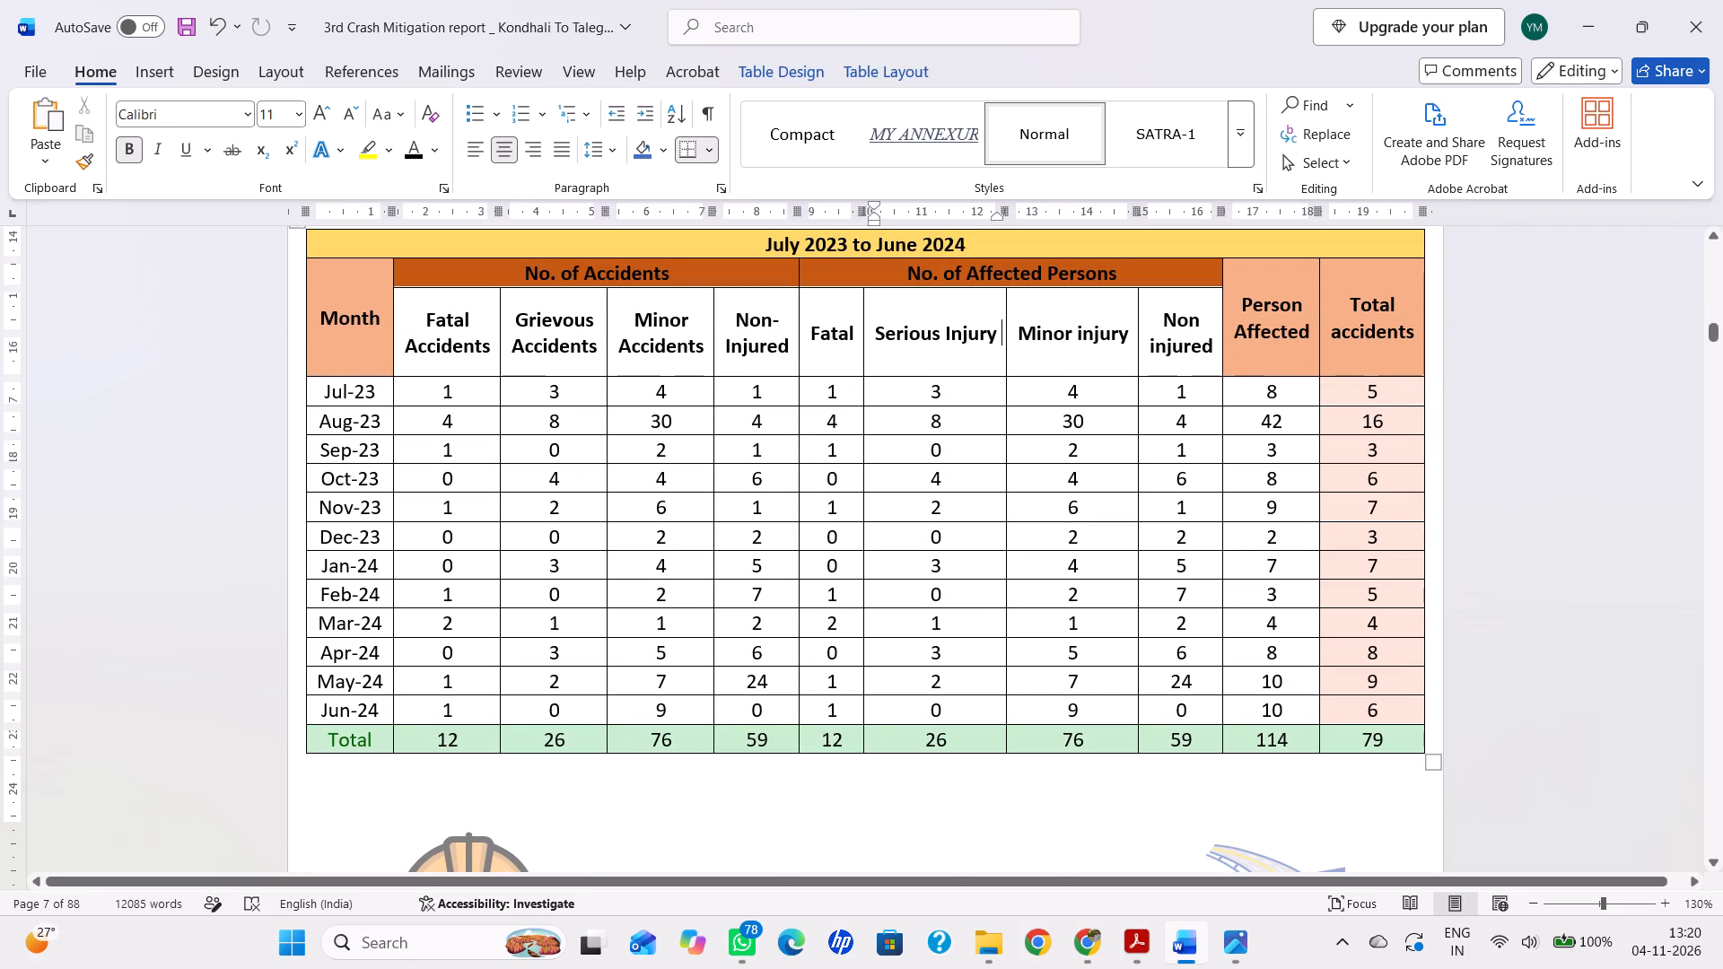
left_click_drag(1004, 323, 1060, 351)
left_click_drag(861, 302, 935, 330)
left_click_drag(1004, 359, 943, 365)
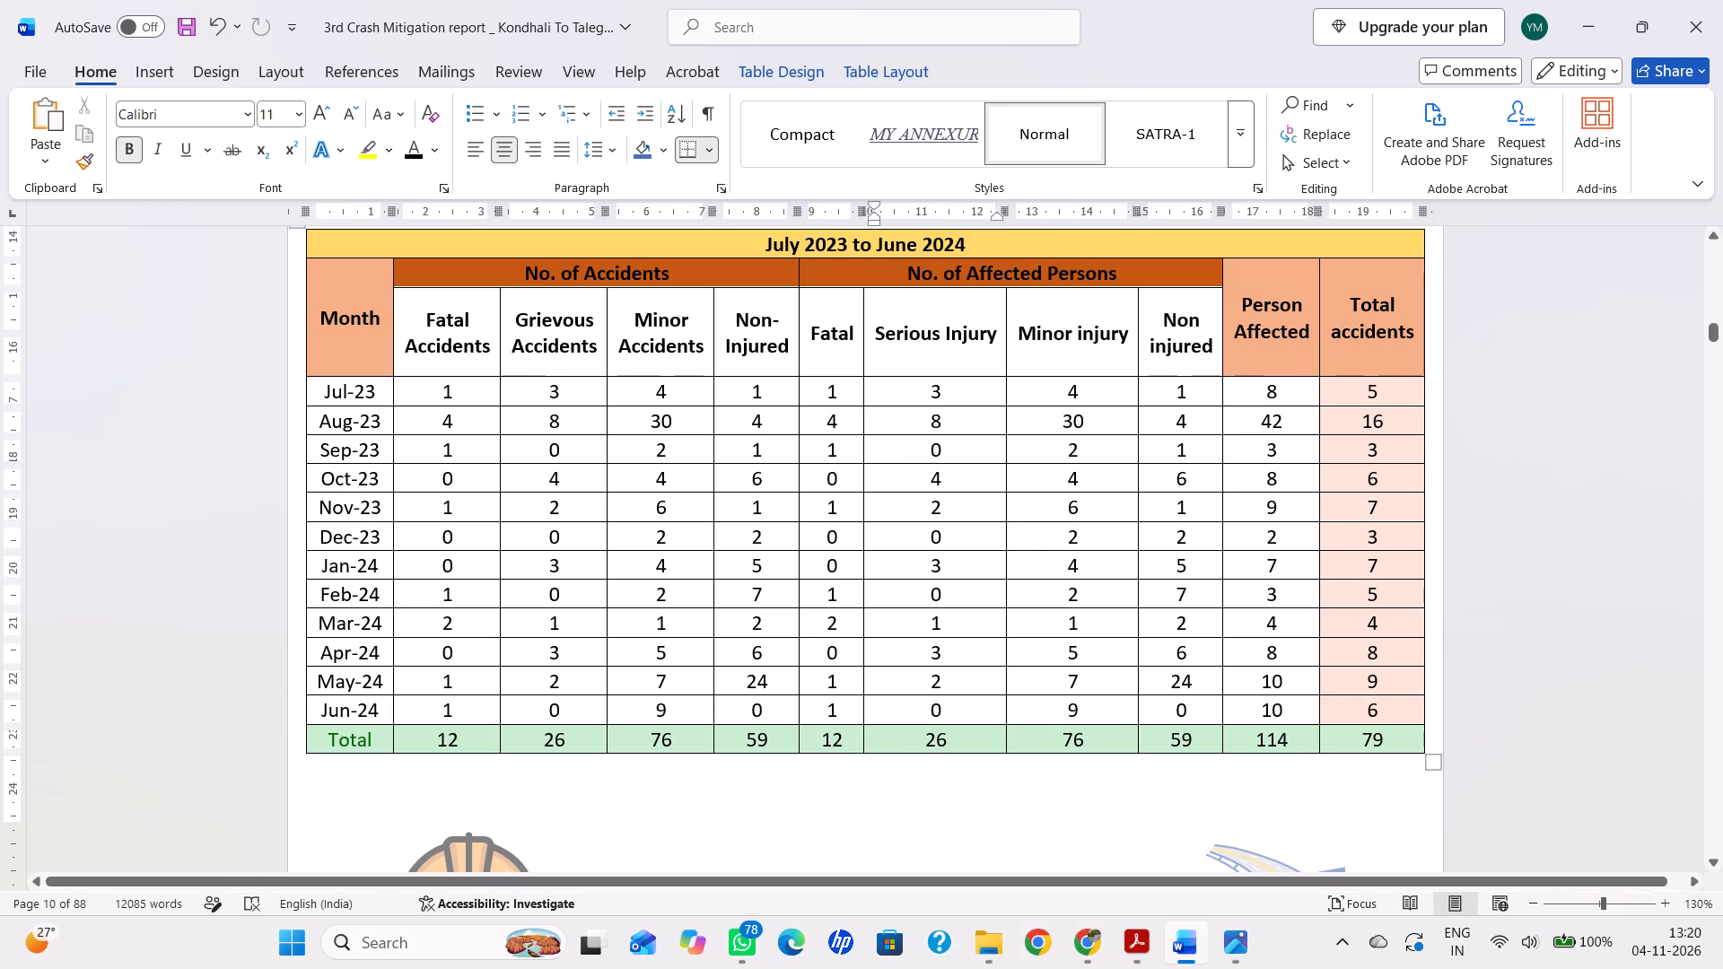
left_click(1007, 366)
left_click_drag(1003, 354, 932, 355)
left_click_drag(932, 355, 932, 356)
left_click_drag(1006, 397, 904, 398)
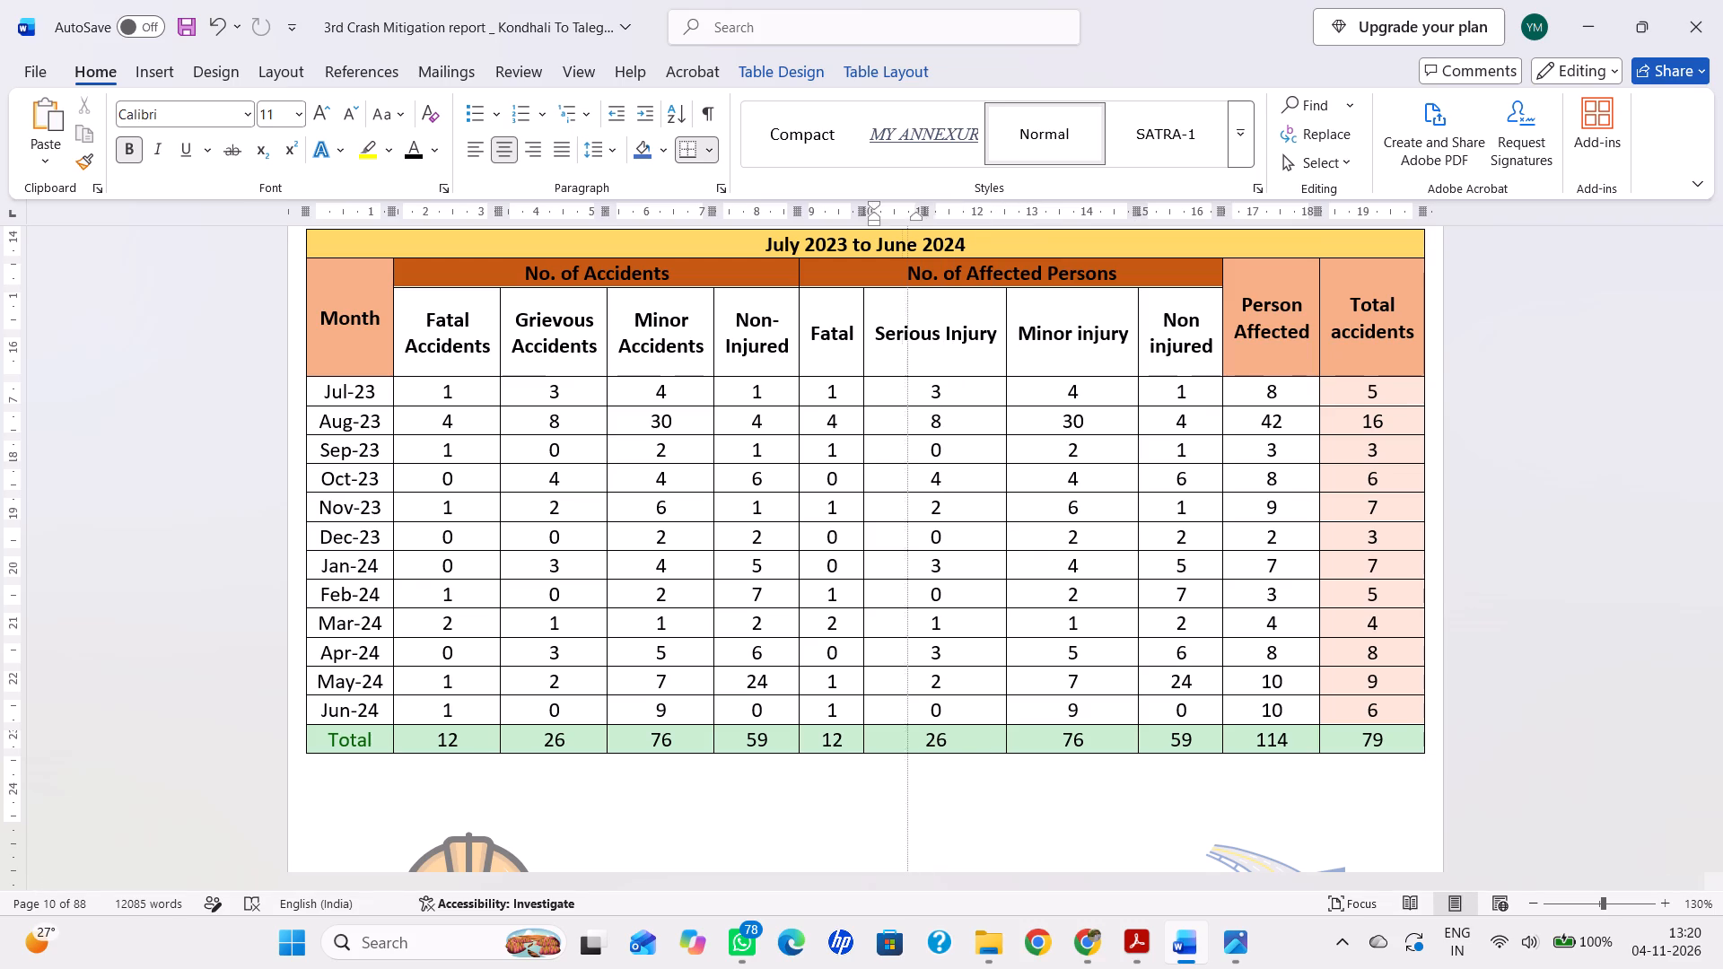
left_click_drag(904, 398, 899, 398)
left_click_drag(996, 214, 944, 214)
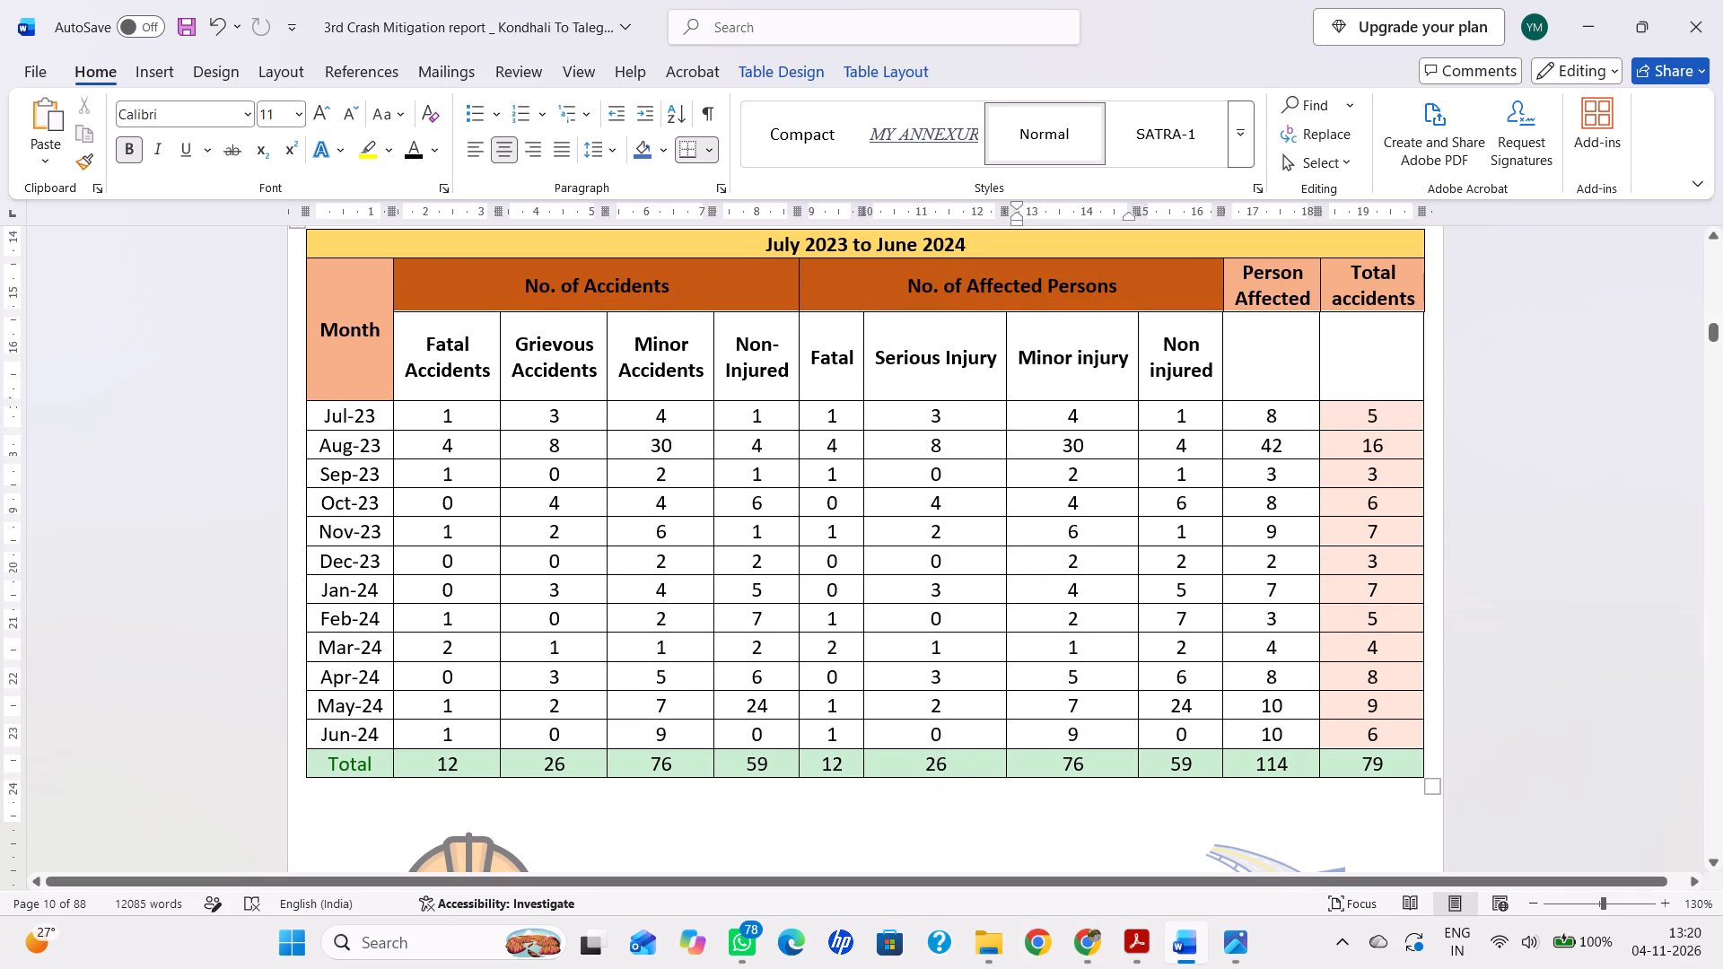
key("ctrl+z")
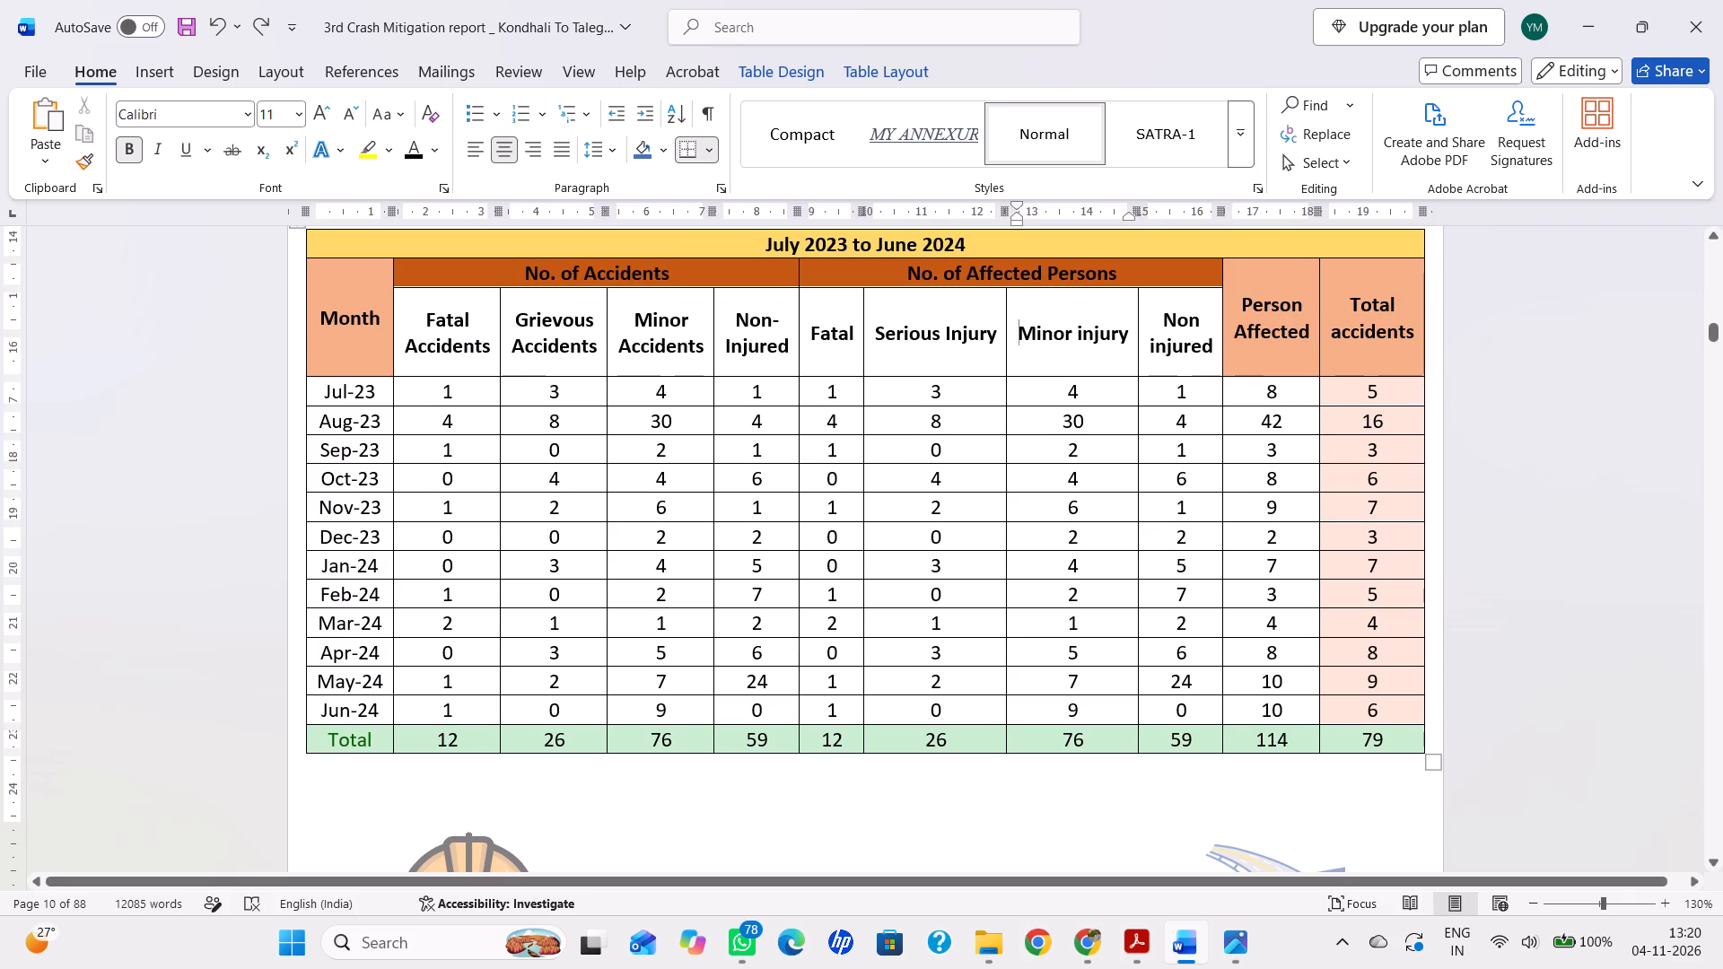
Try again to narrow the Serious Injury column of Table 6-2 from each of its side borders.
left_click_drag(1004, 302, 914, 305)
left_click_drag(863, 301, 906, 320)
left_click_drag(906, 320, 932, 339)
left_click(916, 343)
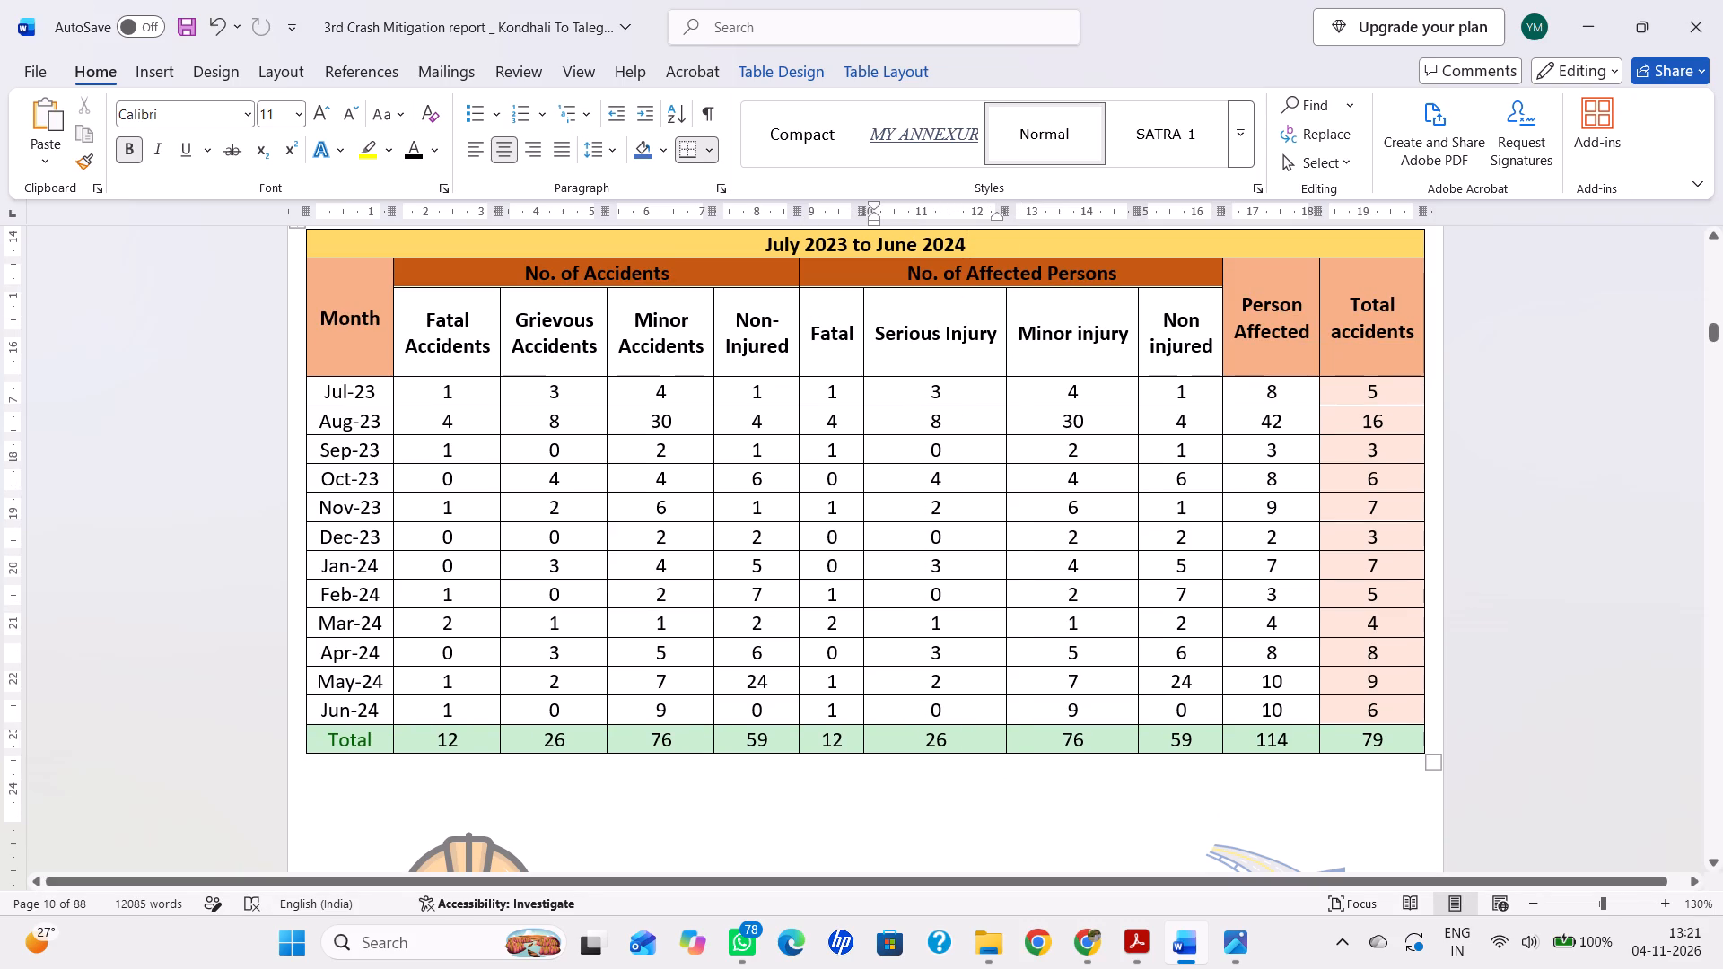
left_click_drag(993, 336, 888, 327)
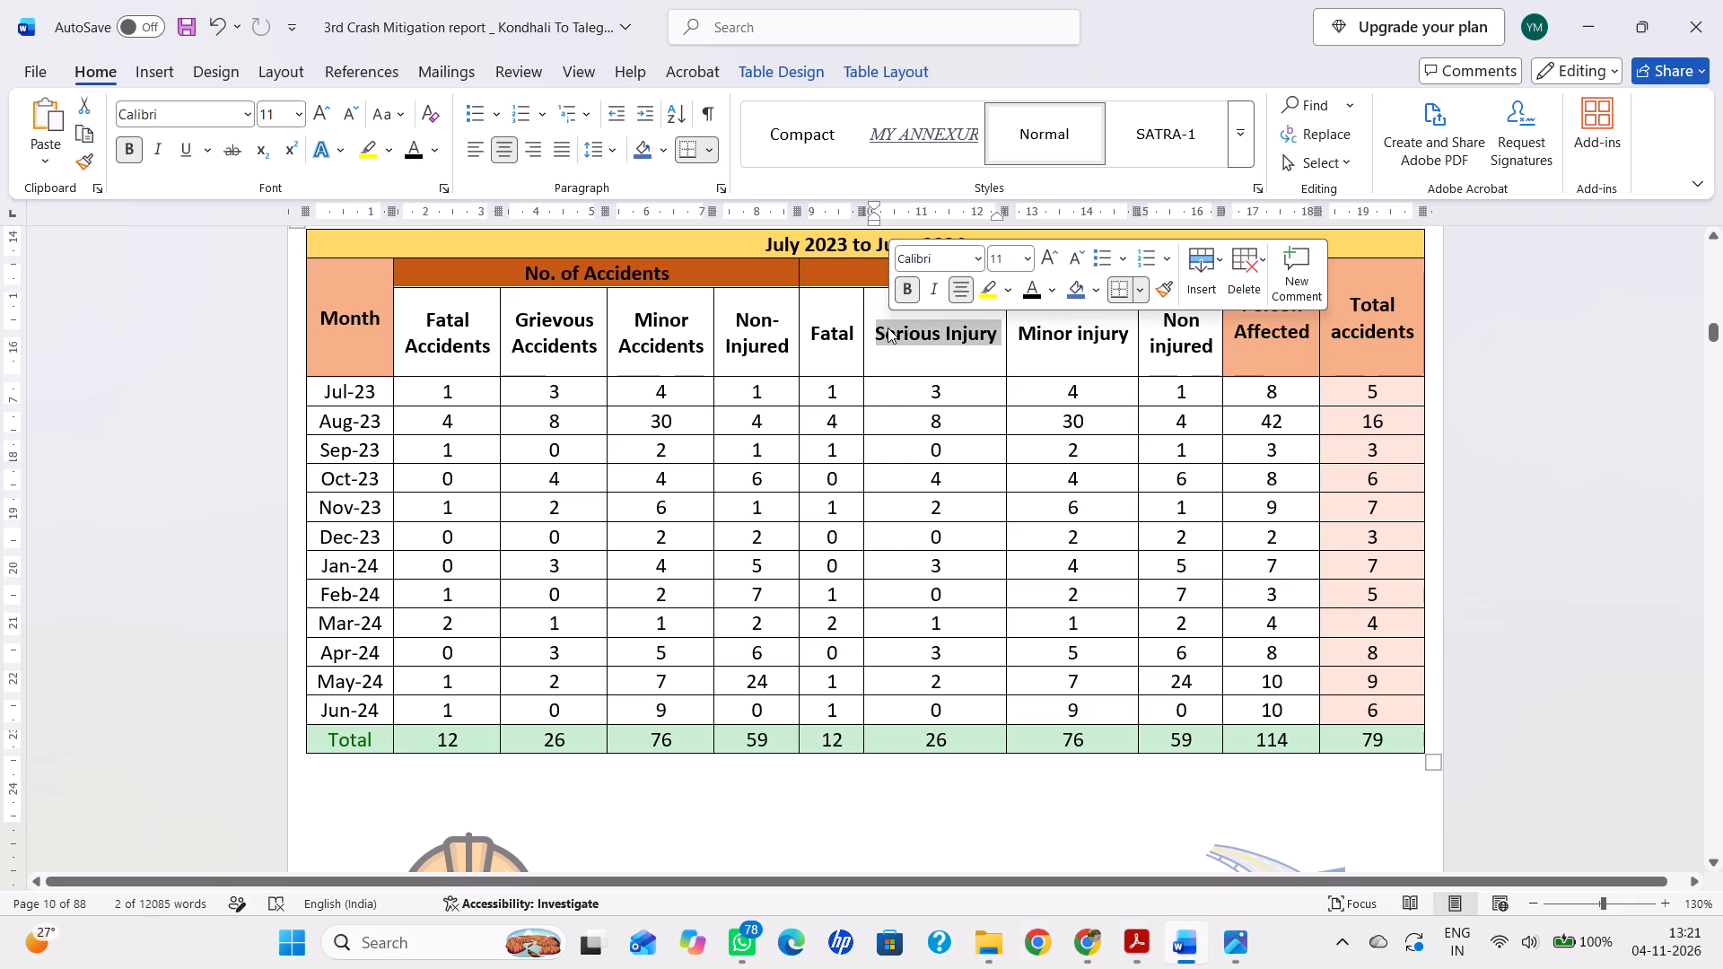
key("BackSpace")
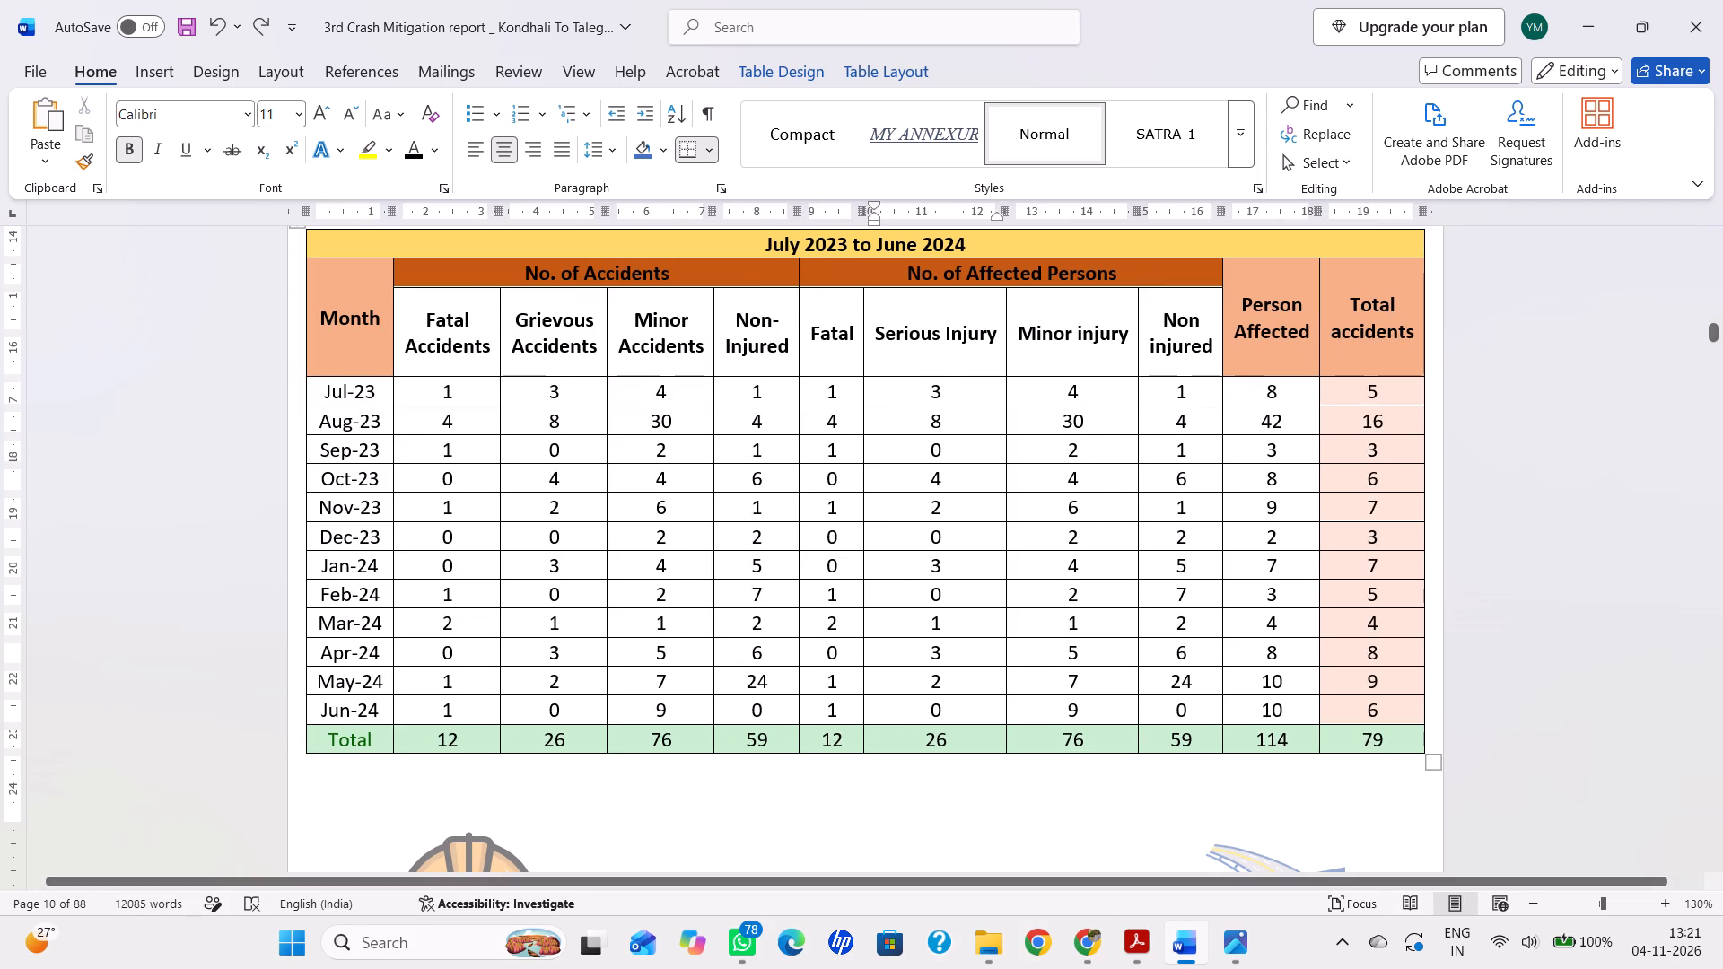
key("BackSpace")
key("BackSpace")
key("BackSpace")
key("BackSpace")
key("BackSpace")
key("BackSpace")
key("Return")
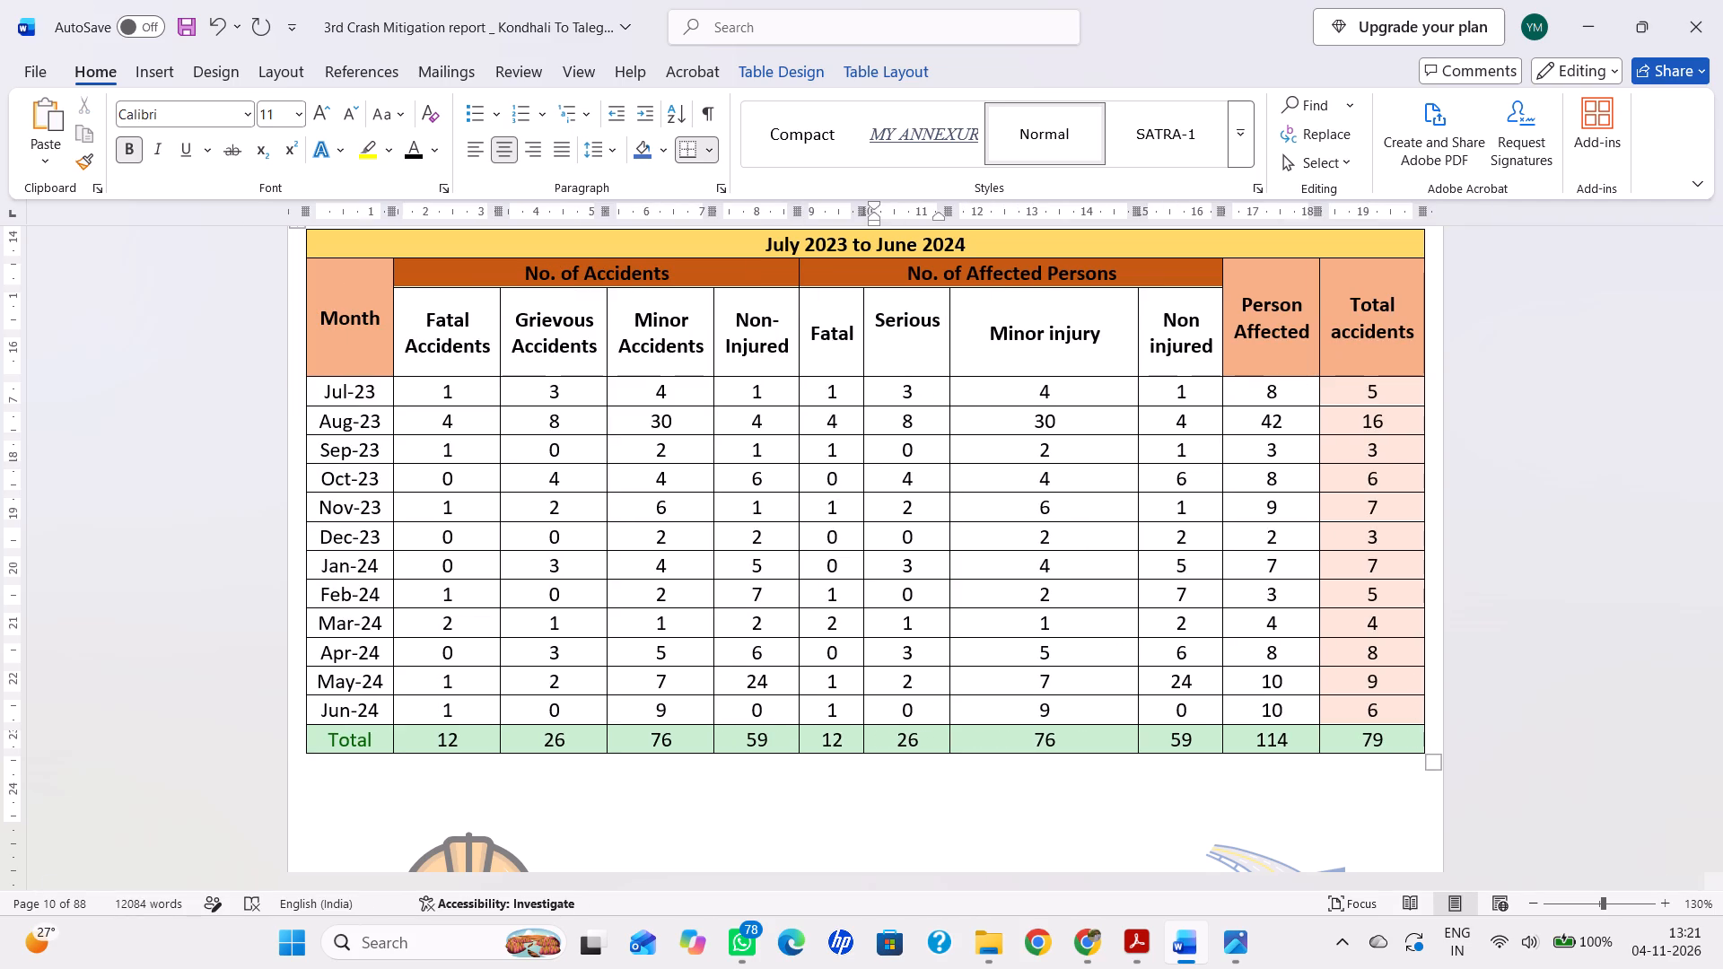
key("i")
type("njury")
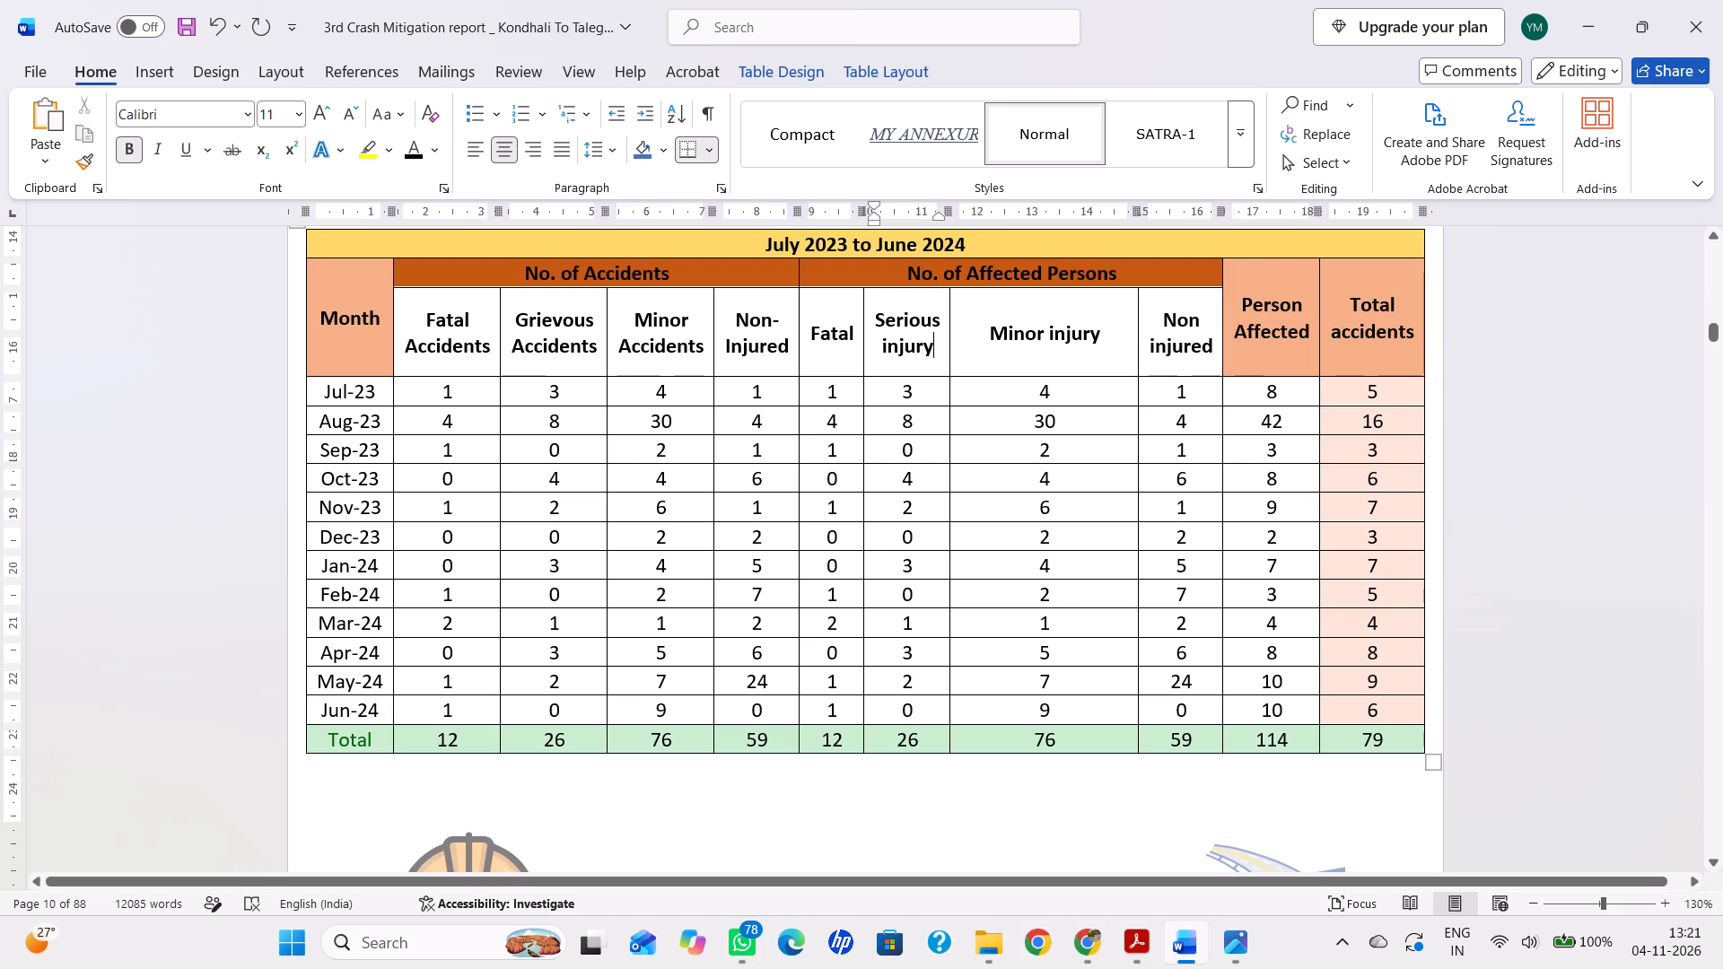
Break the Minor injury heading of Table 6-2 onto two lines, with "injury" under "Minor", and narrow its column to fit.
left_click(1119, 346)
key("BackSpace")
key("BackSpace")
key("BackSpace")
key("BackSpace")
key("BackSpace")
key("BackSpace")
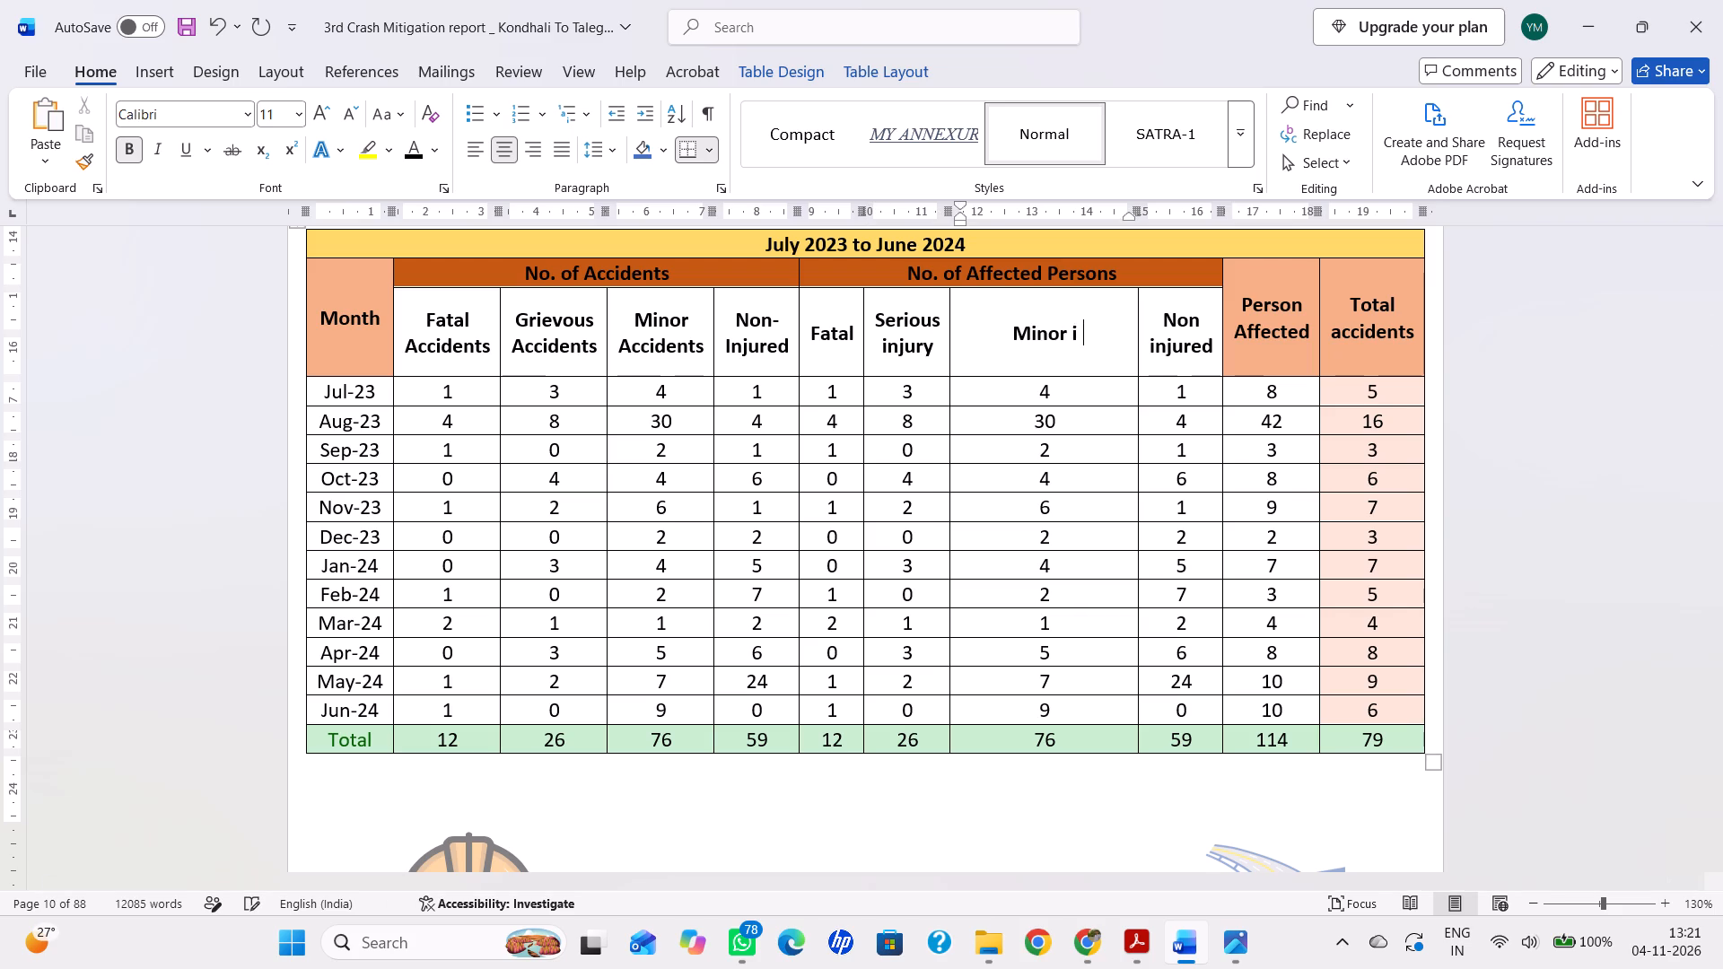
key("BackSpace")
key("BackSpace")
key("Return")
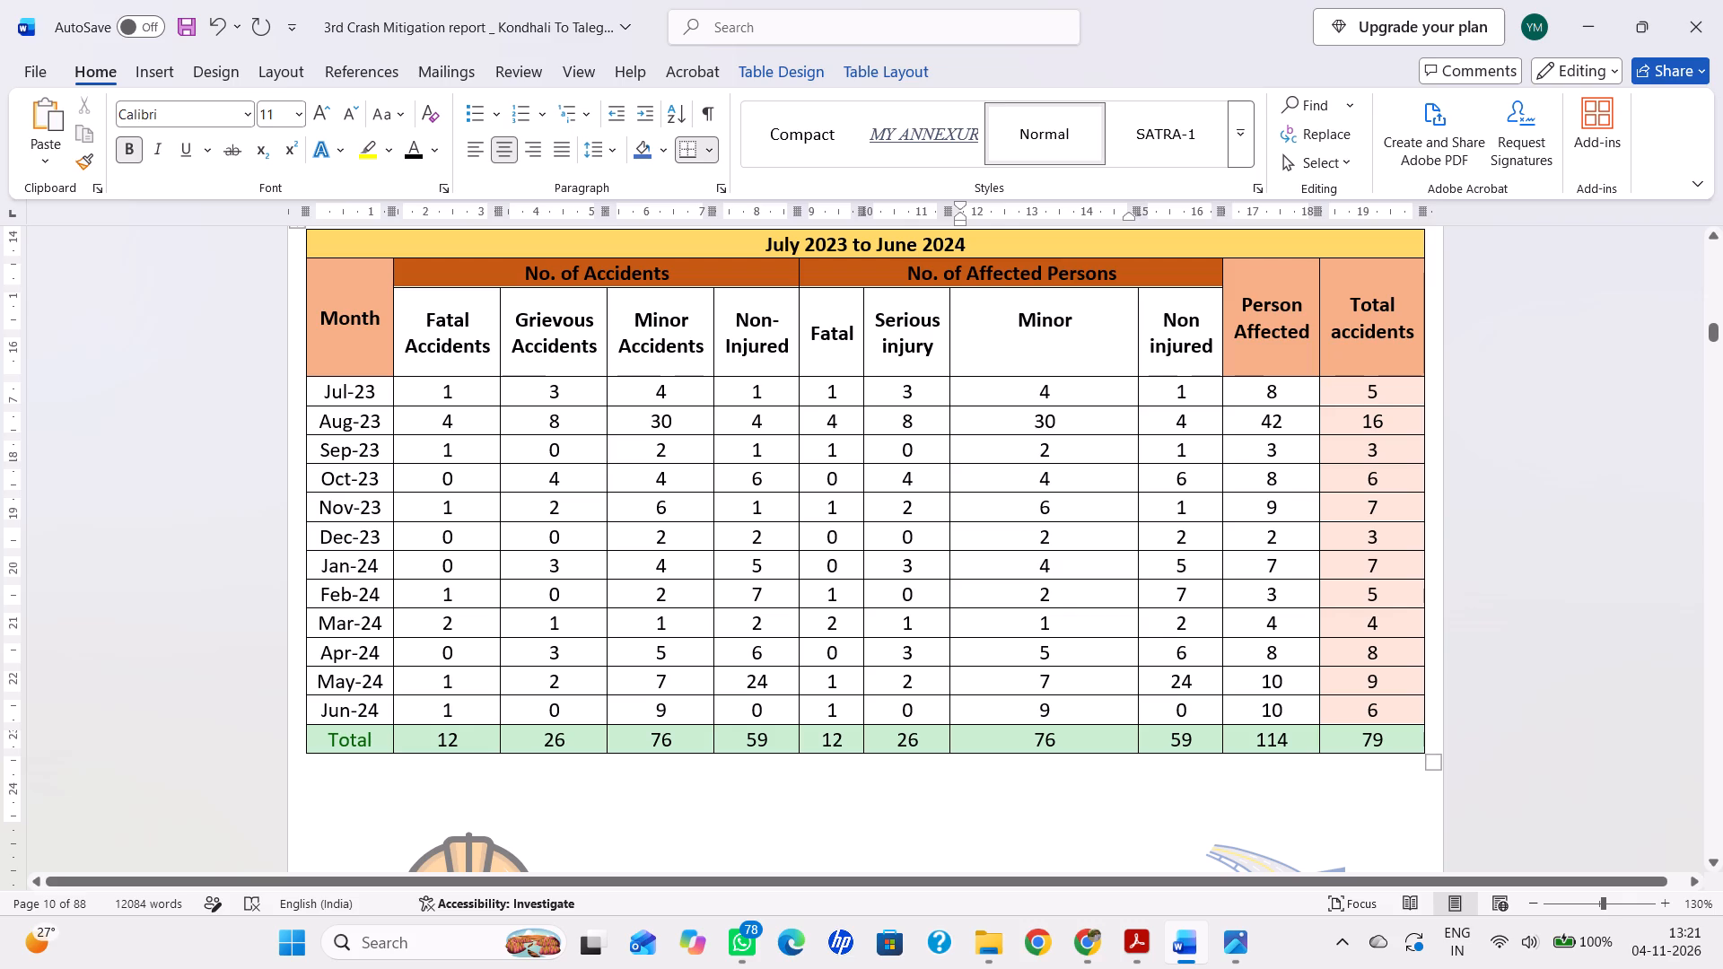
left_click_drag(1137, 343, 1032, 342)
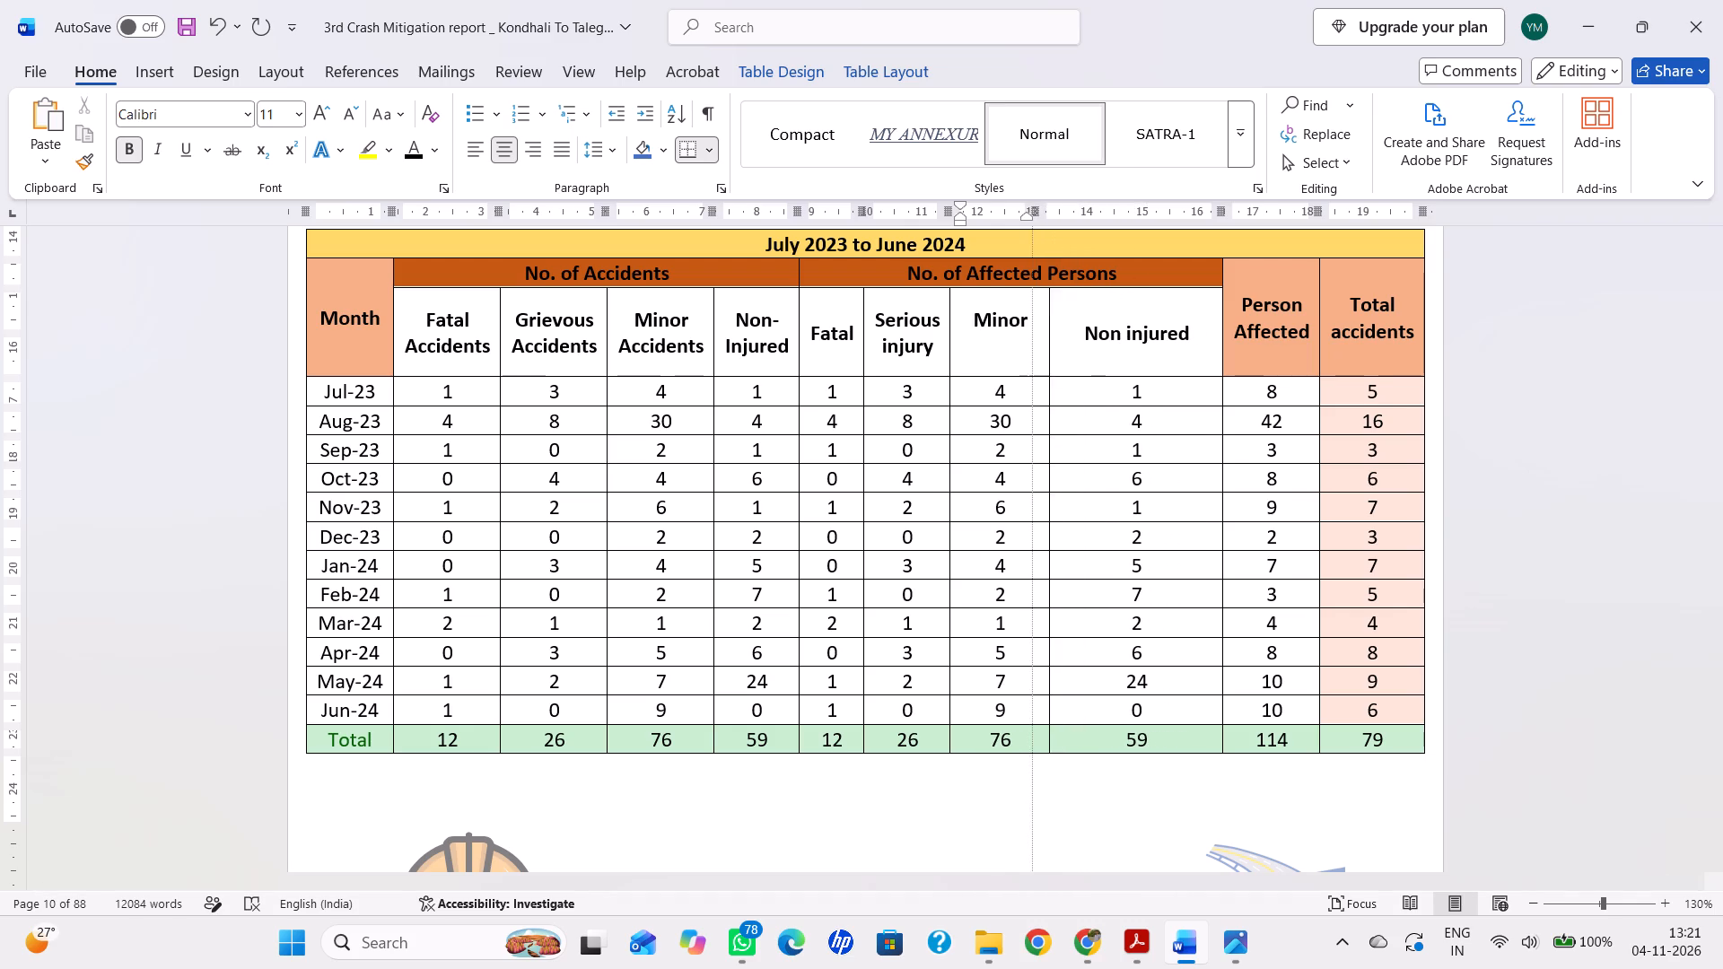
left_click_drag(1032, 342, 1028, 341)
left_click(1008, 337)
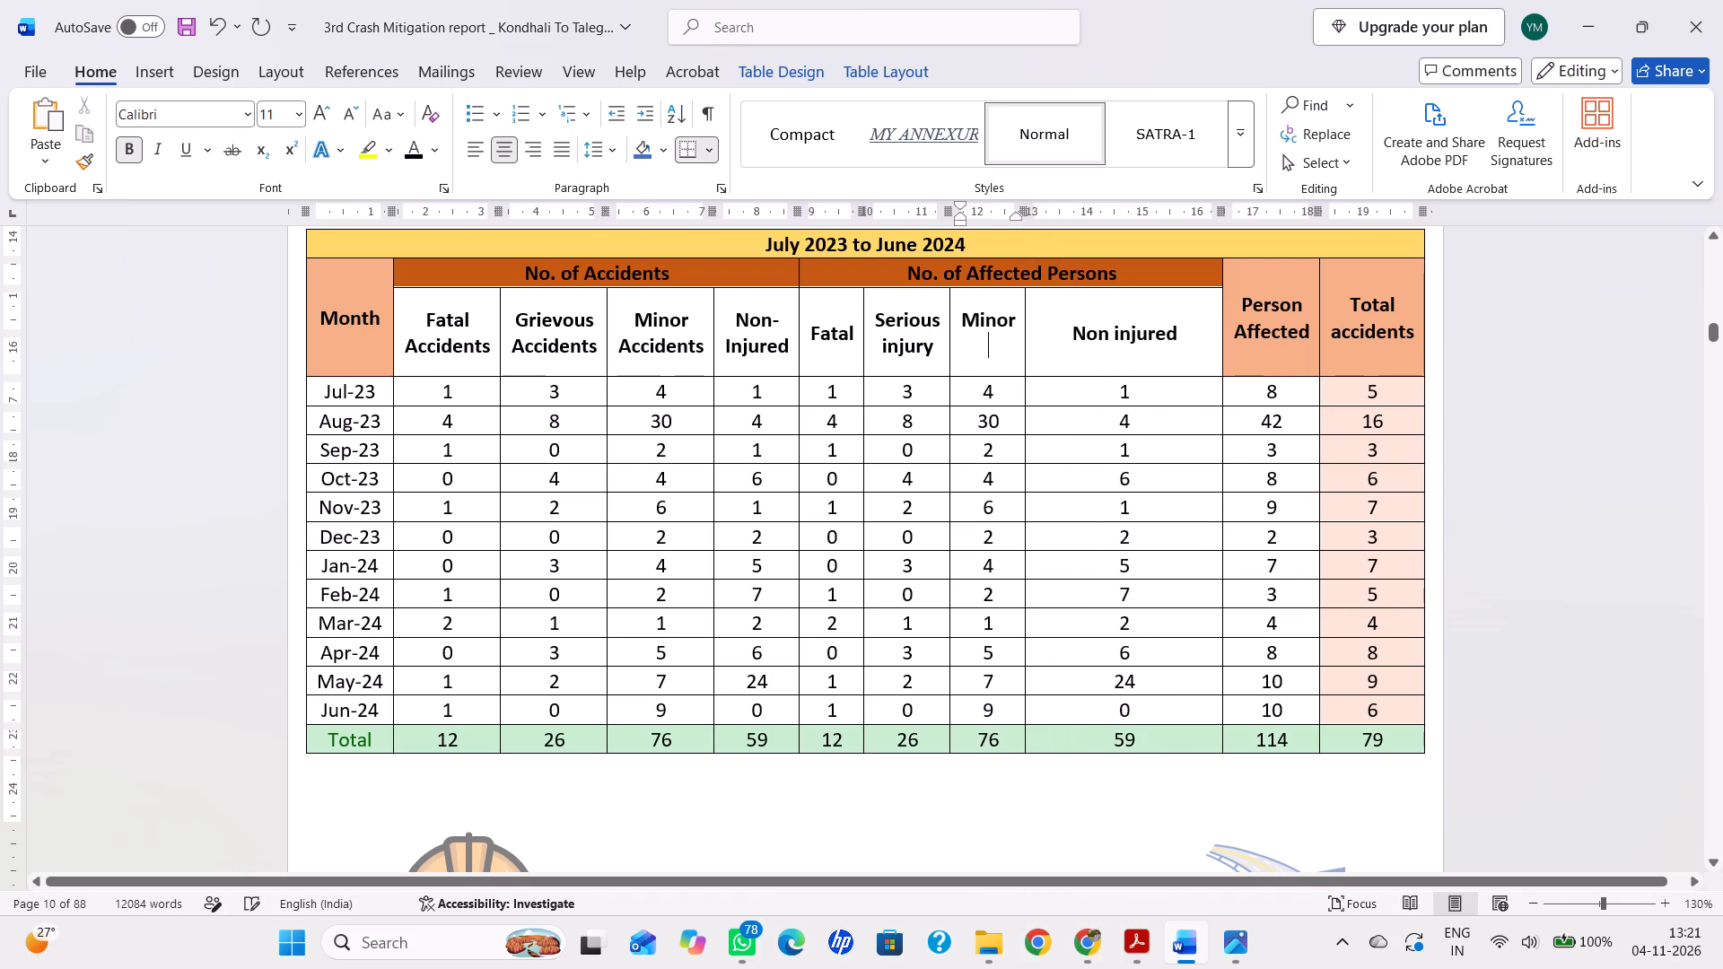
type("injury")
Narrow the Non injured column under No. of Affected Persons in Table 6-2 to fit its two-line heading.
left_click_drag(1220, 319, 1218, 319)
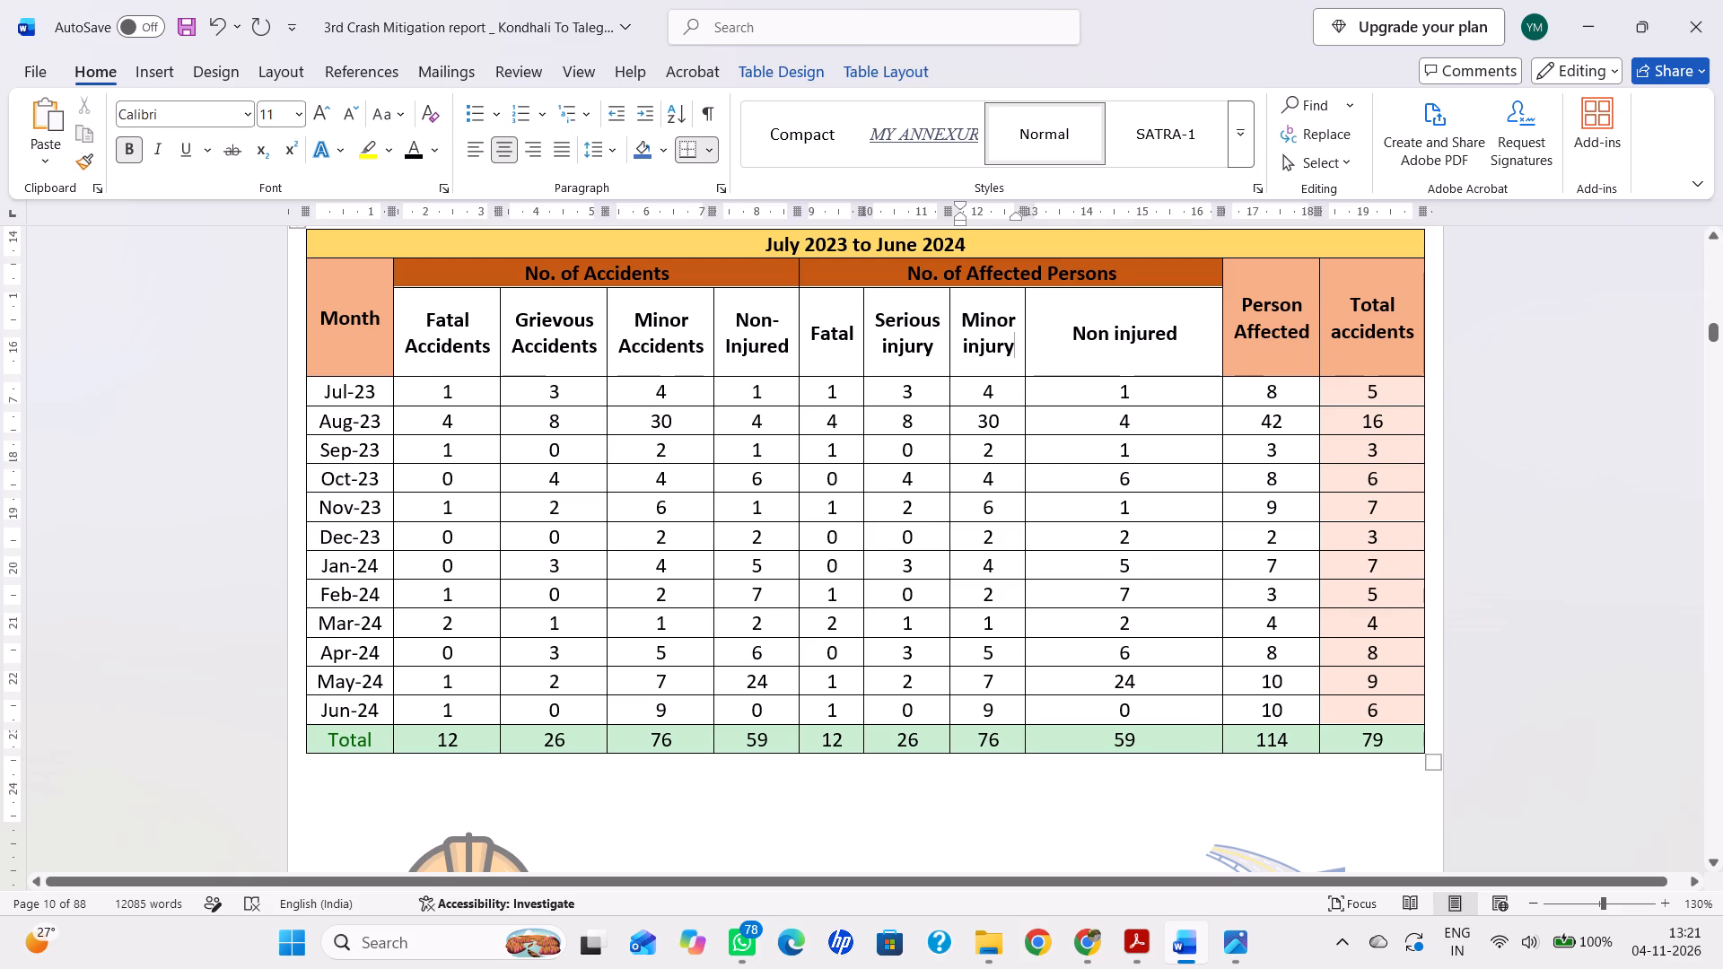
left_click_drag(1218, 319, 1133, 319)
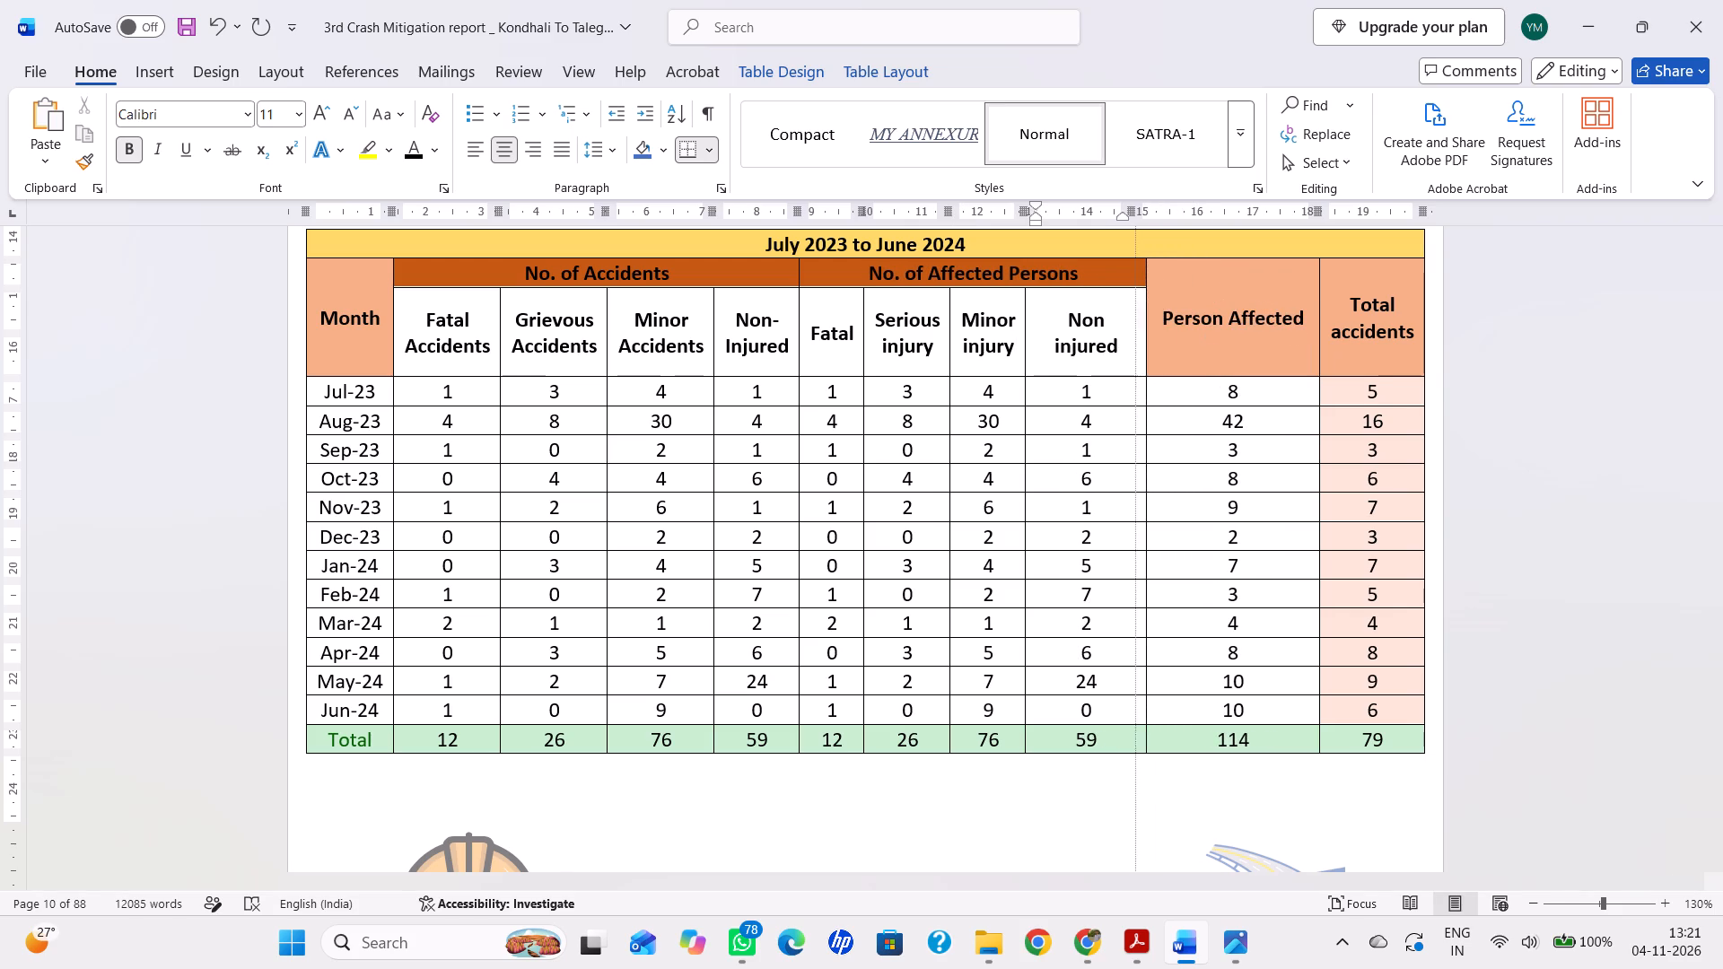
left_click_drag(1133, 319, 1112, 316)
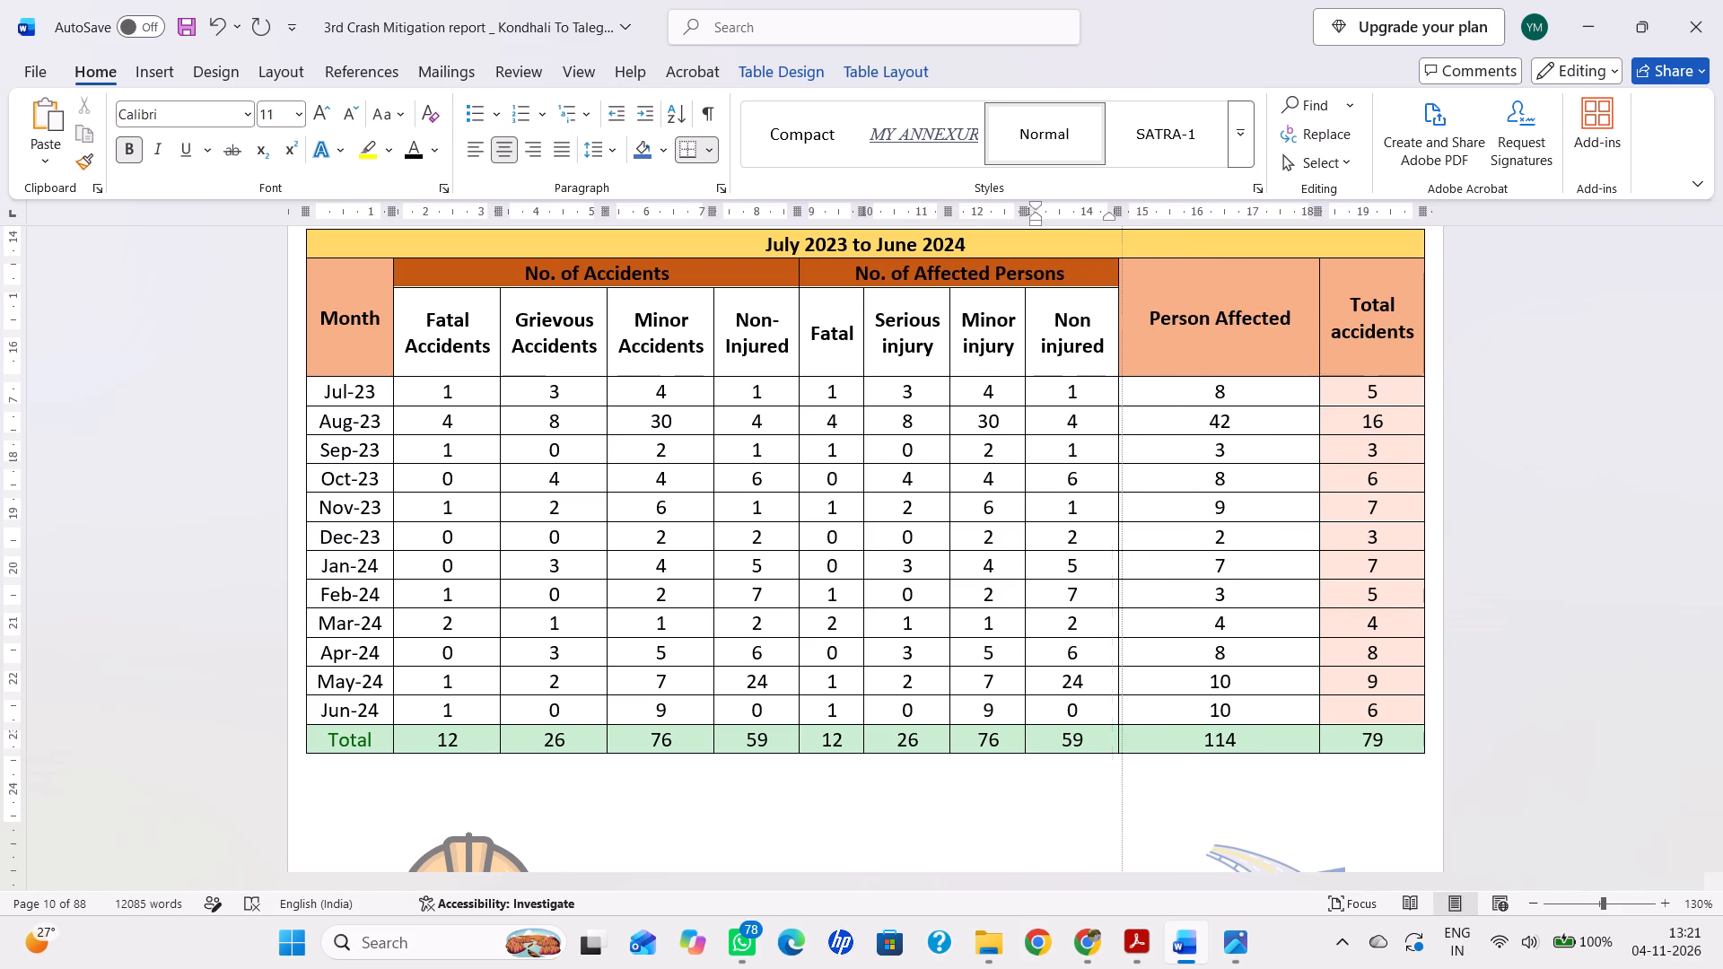
left_click_drag(1112, 316, 1111, 316)
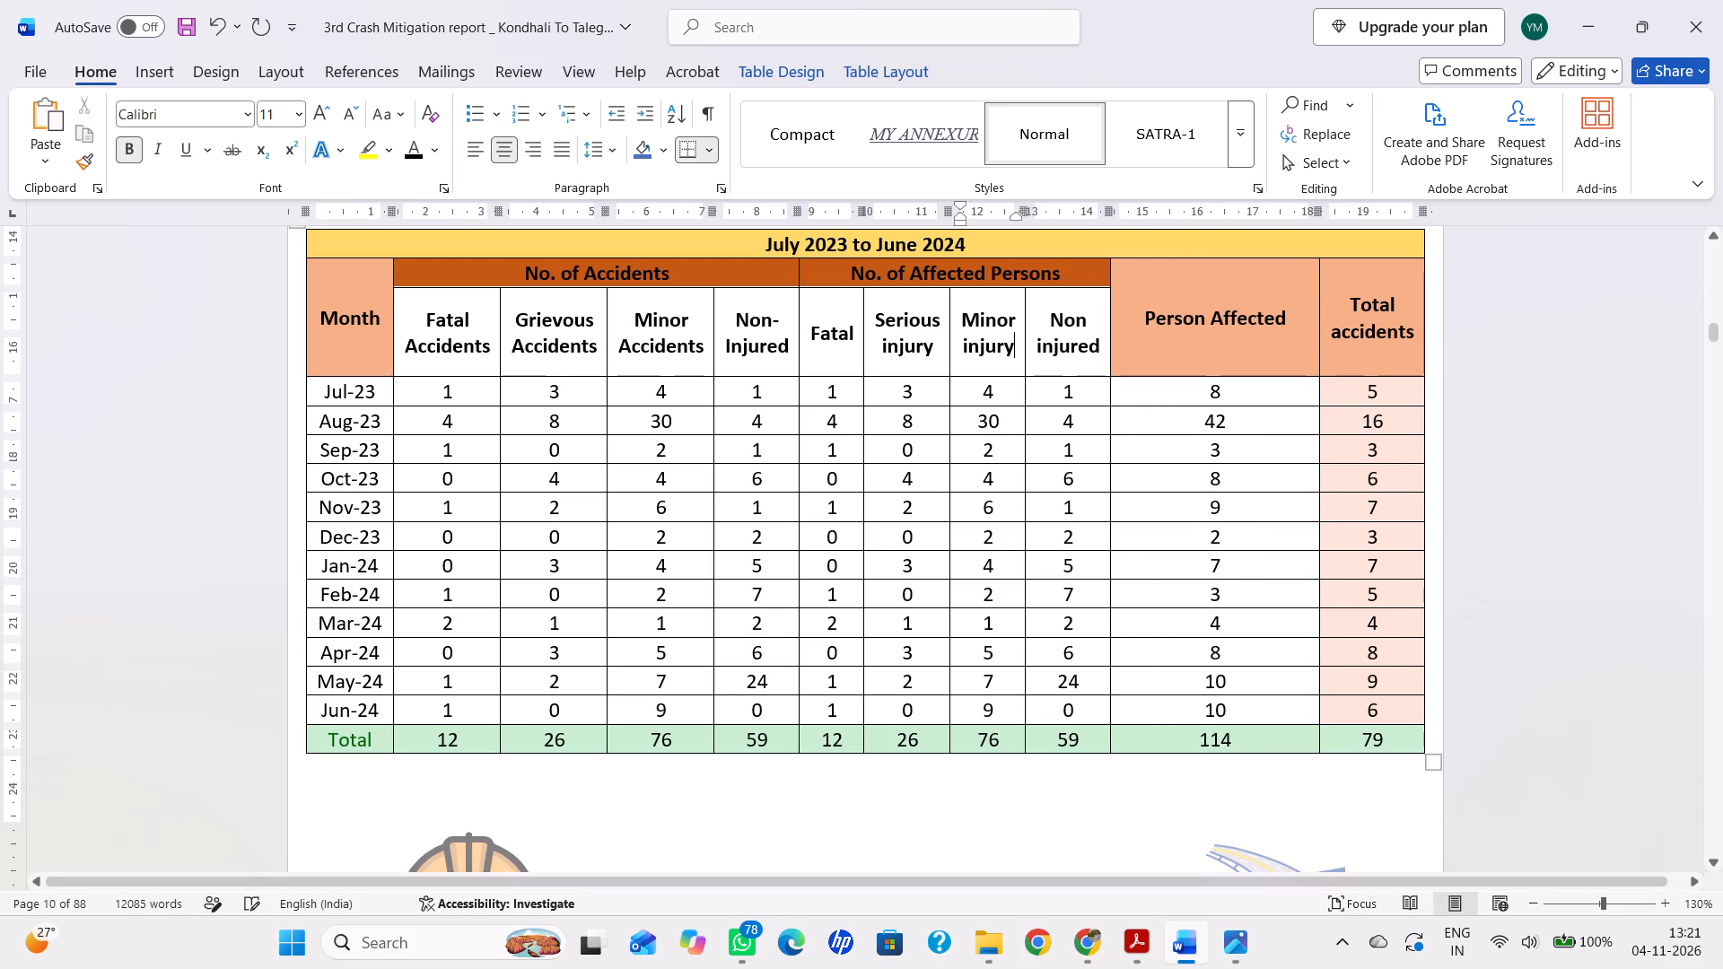
Narrow the Person Affected column of Table 6-2 so its heading wraps onto two lines.
left_click_drag(1319, 345, 1252, 345)
left_click(1320, 354)
left_click_drag(1316, 347, 1281, 348)
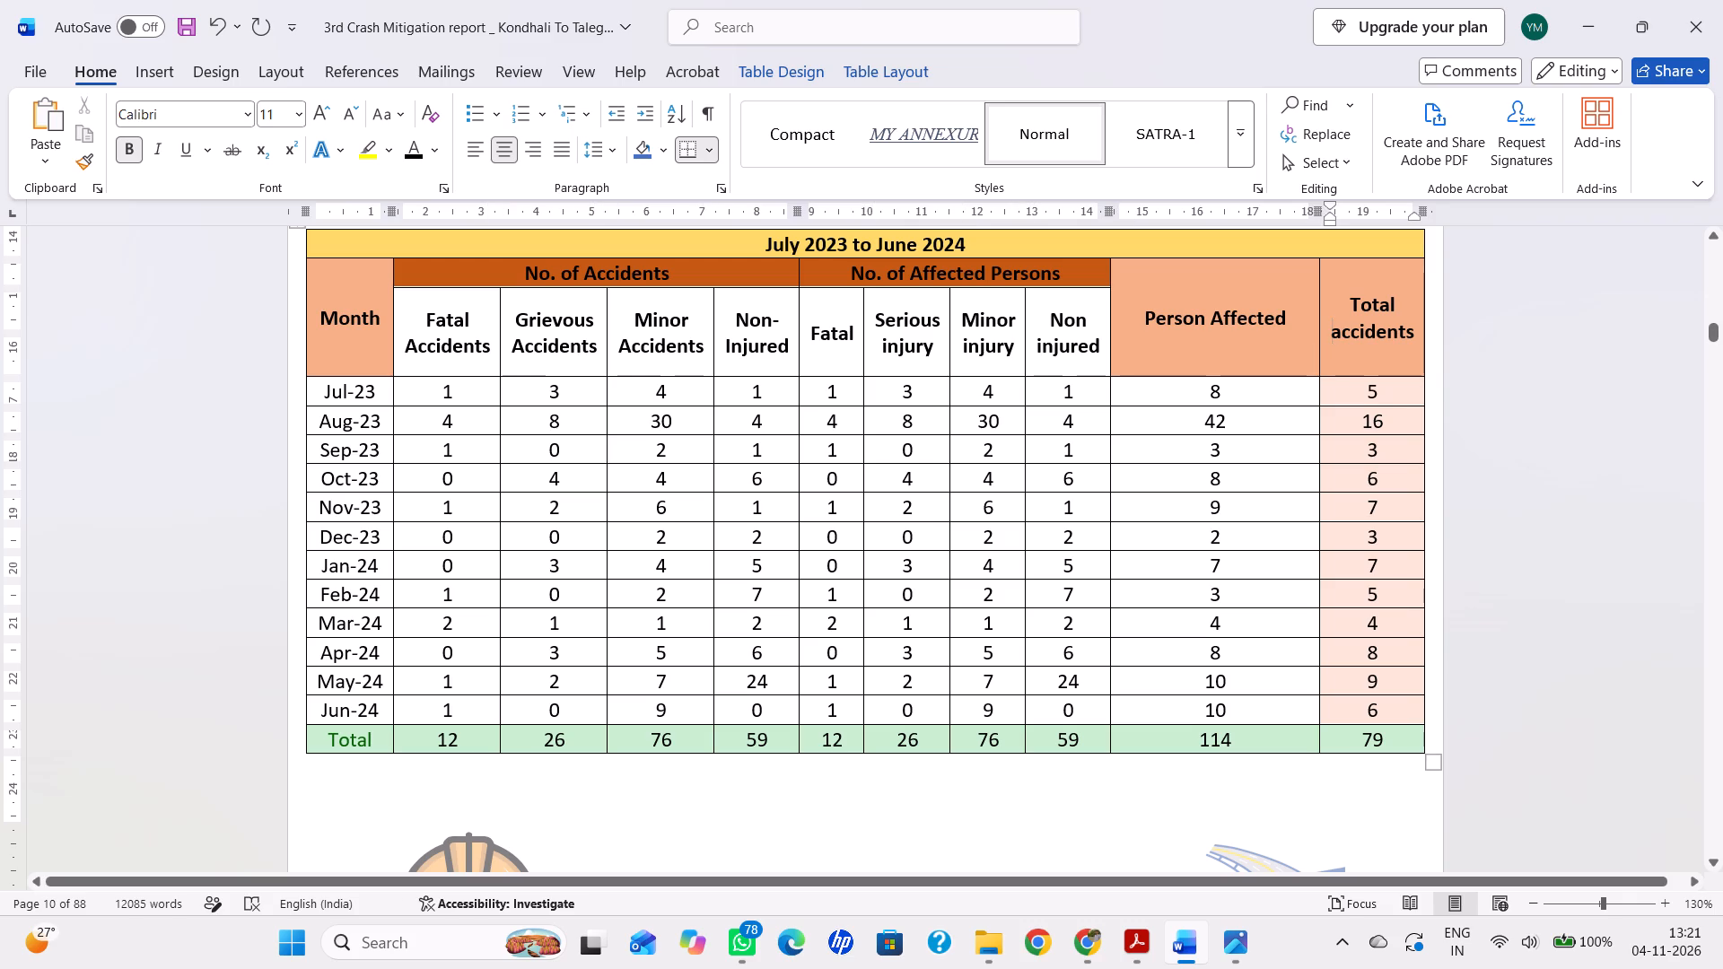
left_click_drag(1281, 348, 1288, 348)
left_click_drag(1316, 344, 1217, 344)
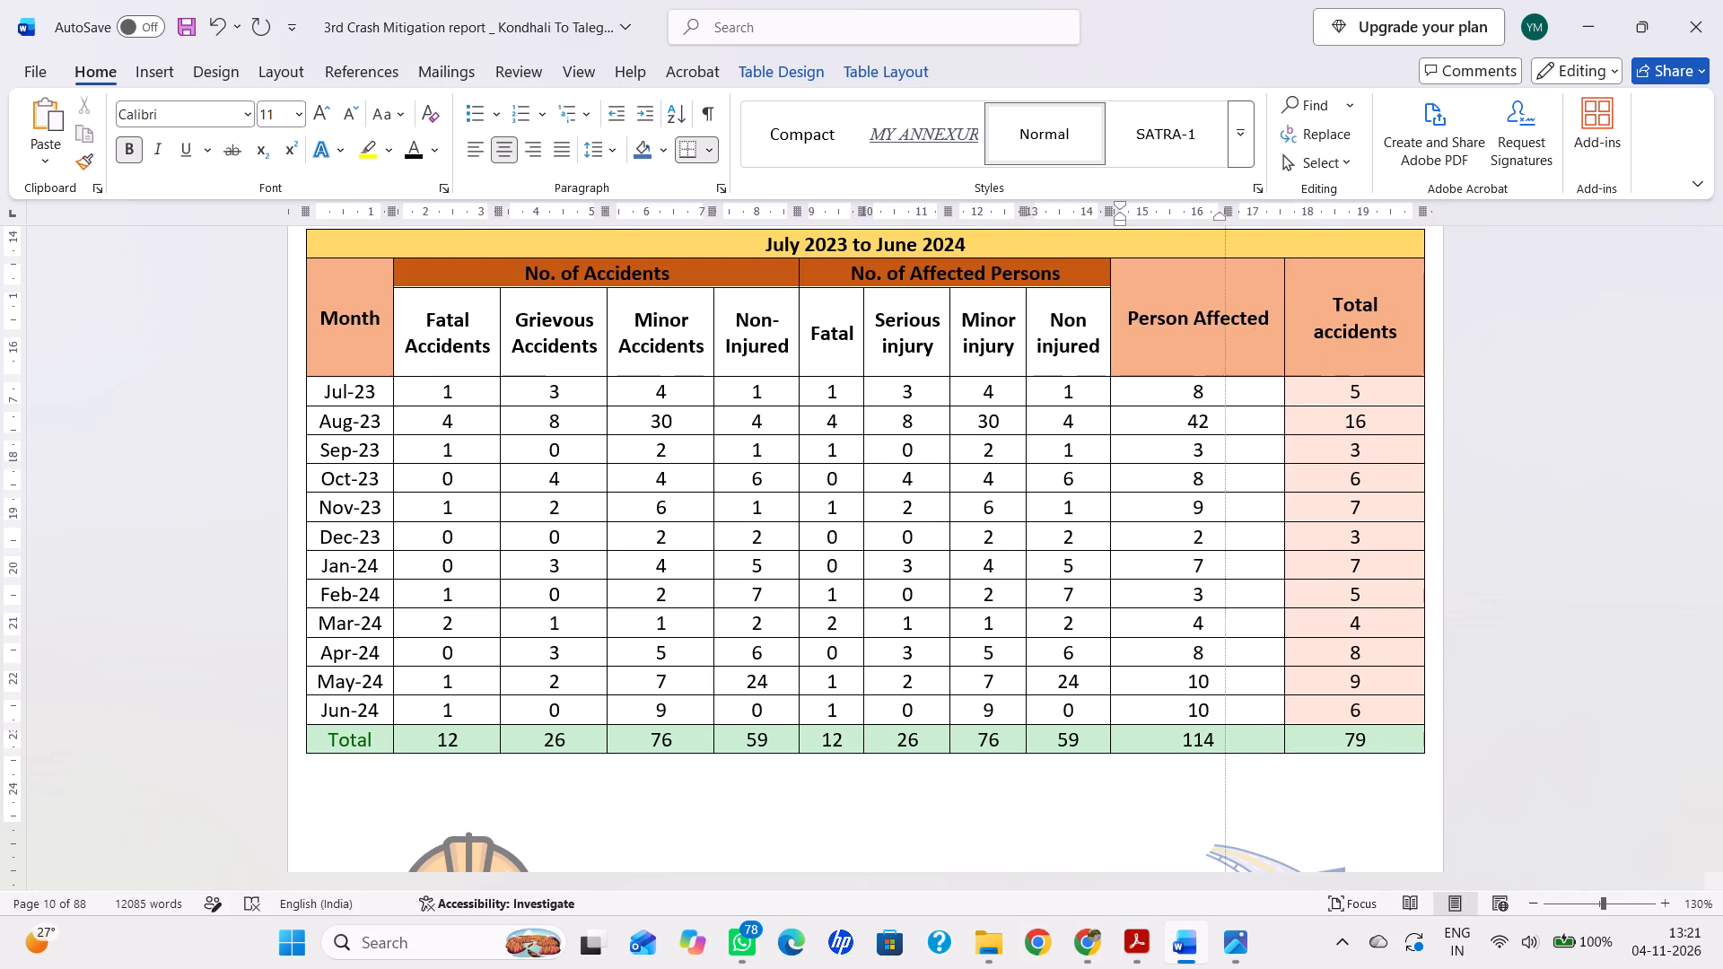
left_click_drag(1217, 344, 1181, 343)
Narrow the Total accidents column by pulling in Table 6-2's outer border until its heading fits on two lines.
left_click_drag(1421, 356, 1409, 356)
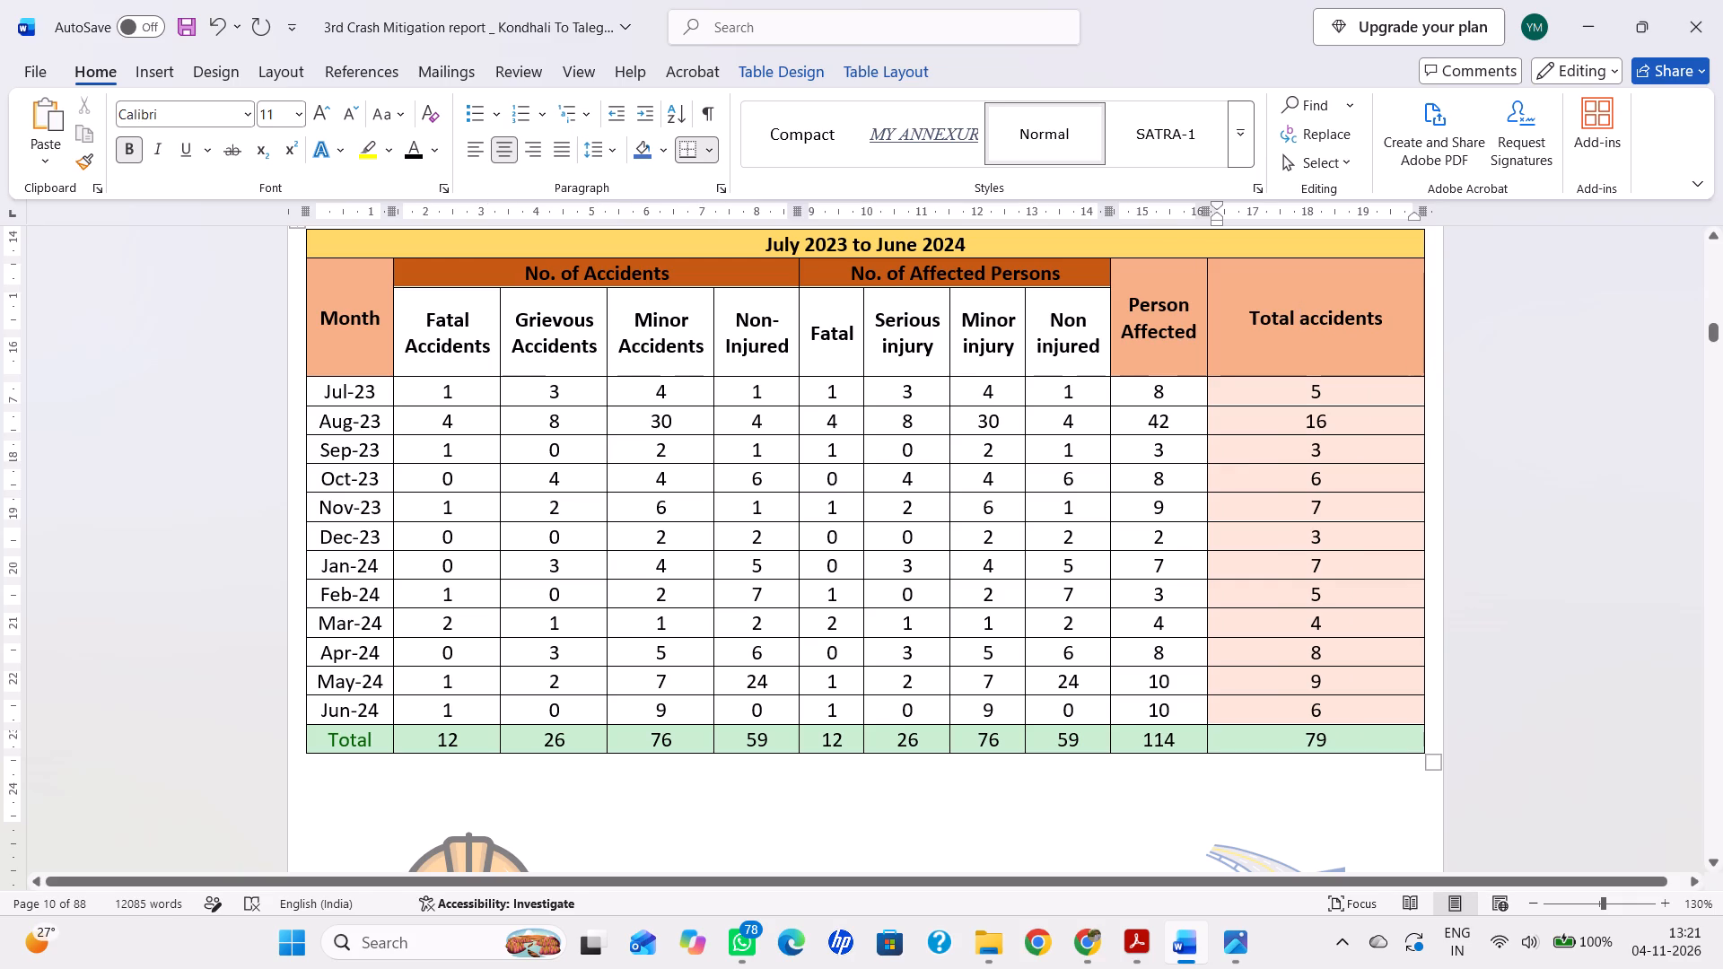
left_click_drag(1409, 356, 1373, 358)
left_click_drag(1421, 341, 1299, 357)
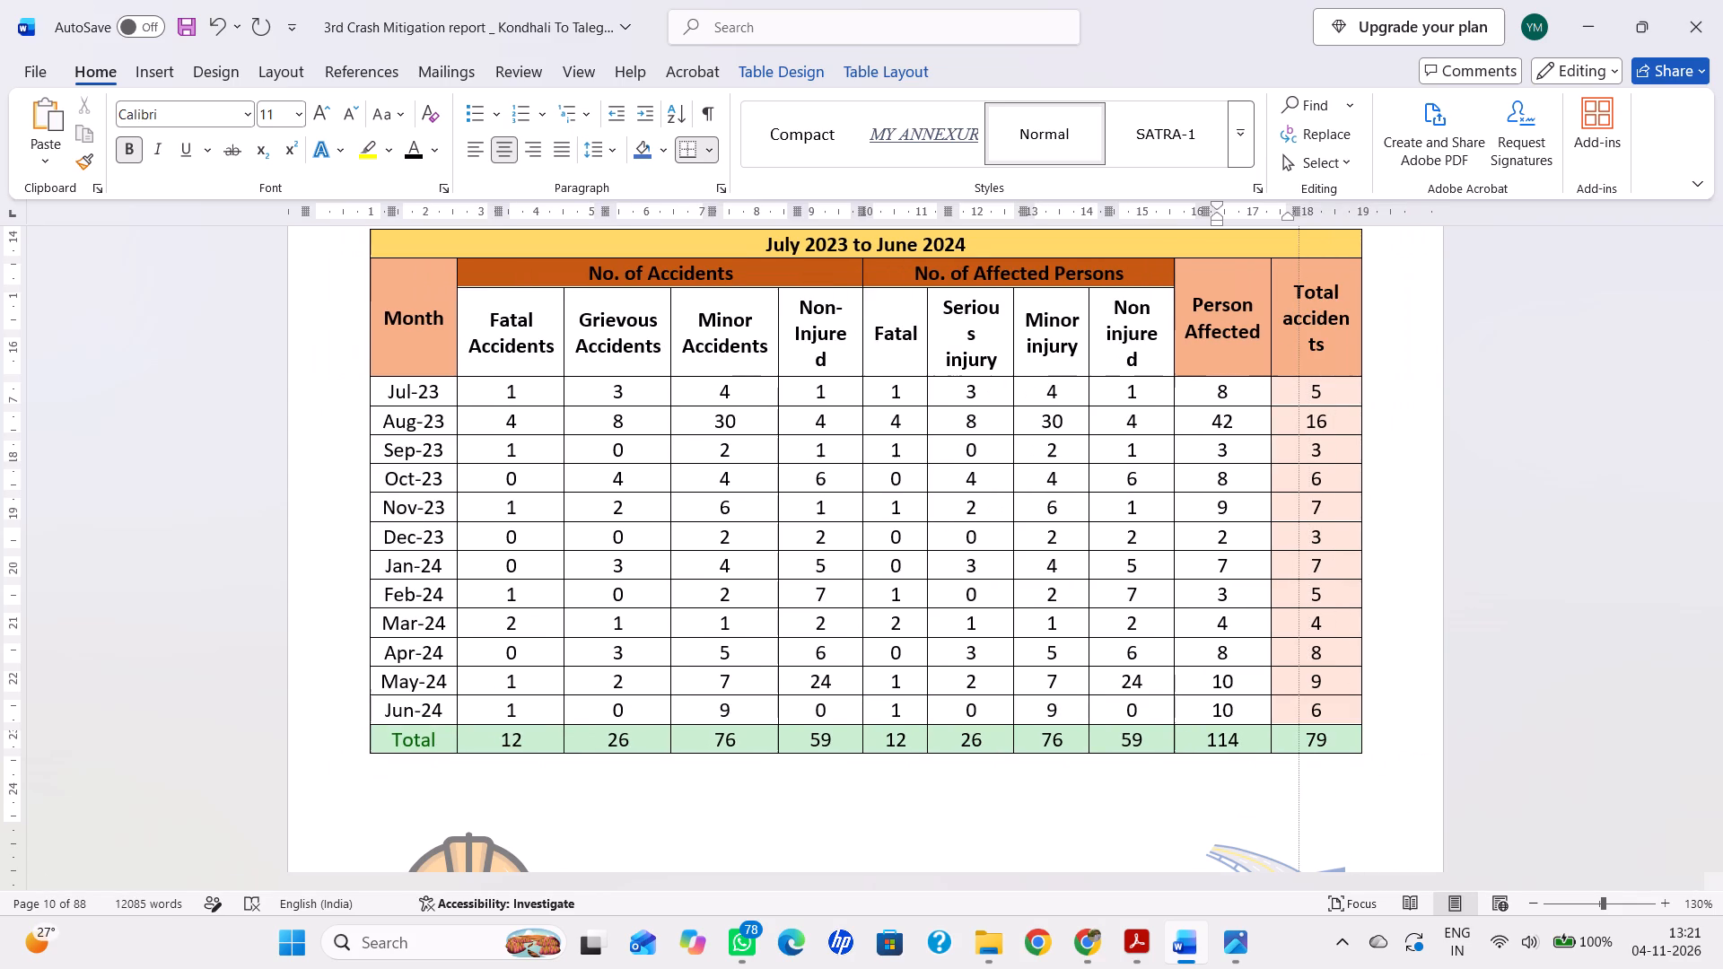
left_click_drag(1299, 357, 1319, 360)
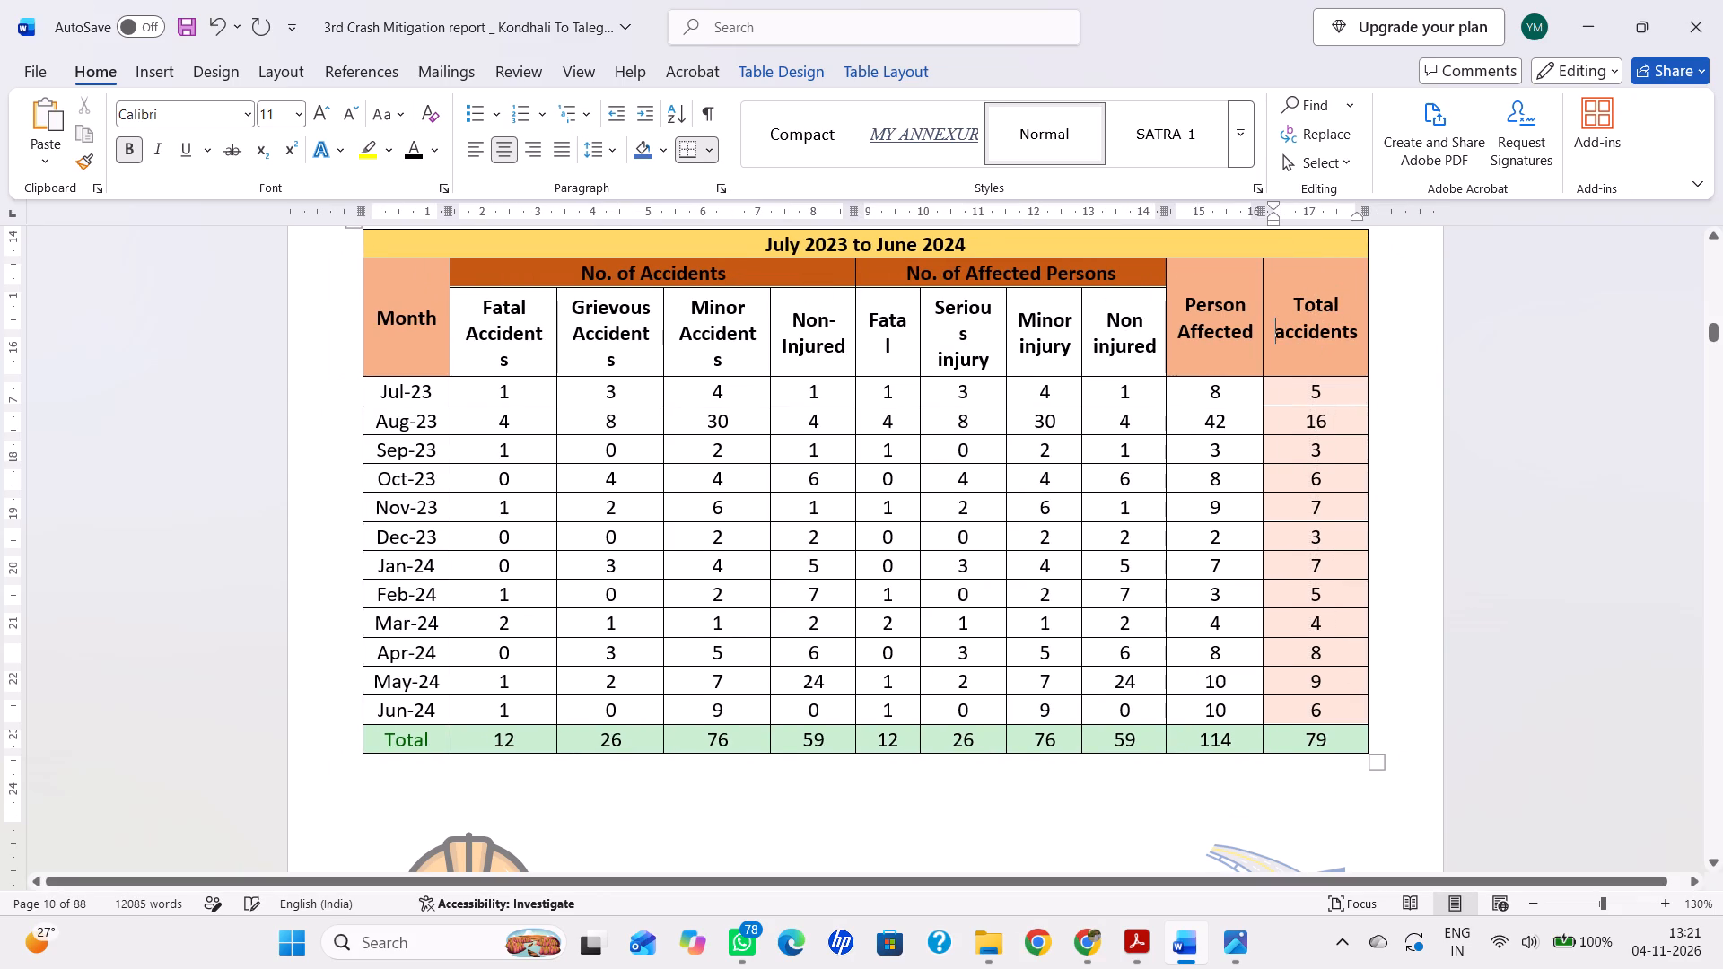
Widen the Serious injury and Fatal columns under No. of Affected Persons by shifting the border on each one's far side.
scroll(1180, 400, "up", 5)
scroll(1180, 400, "down", 2)
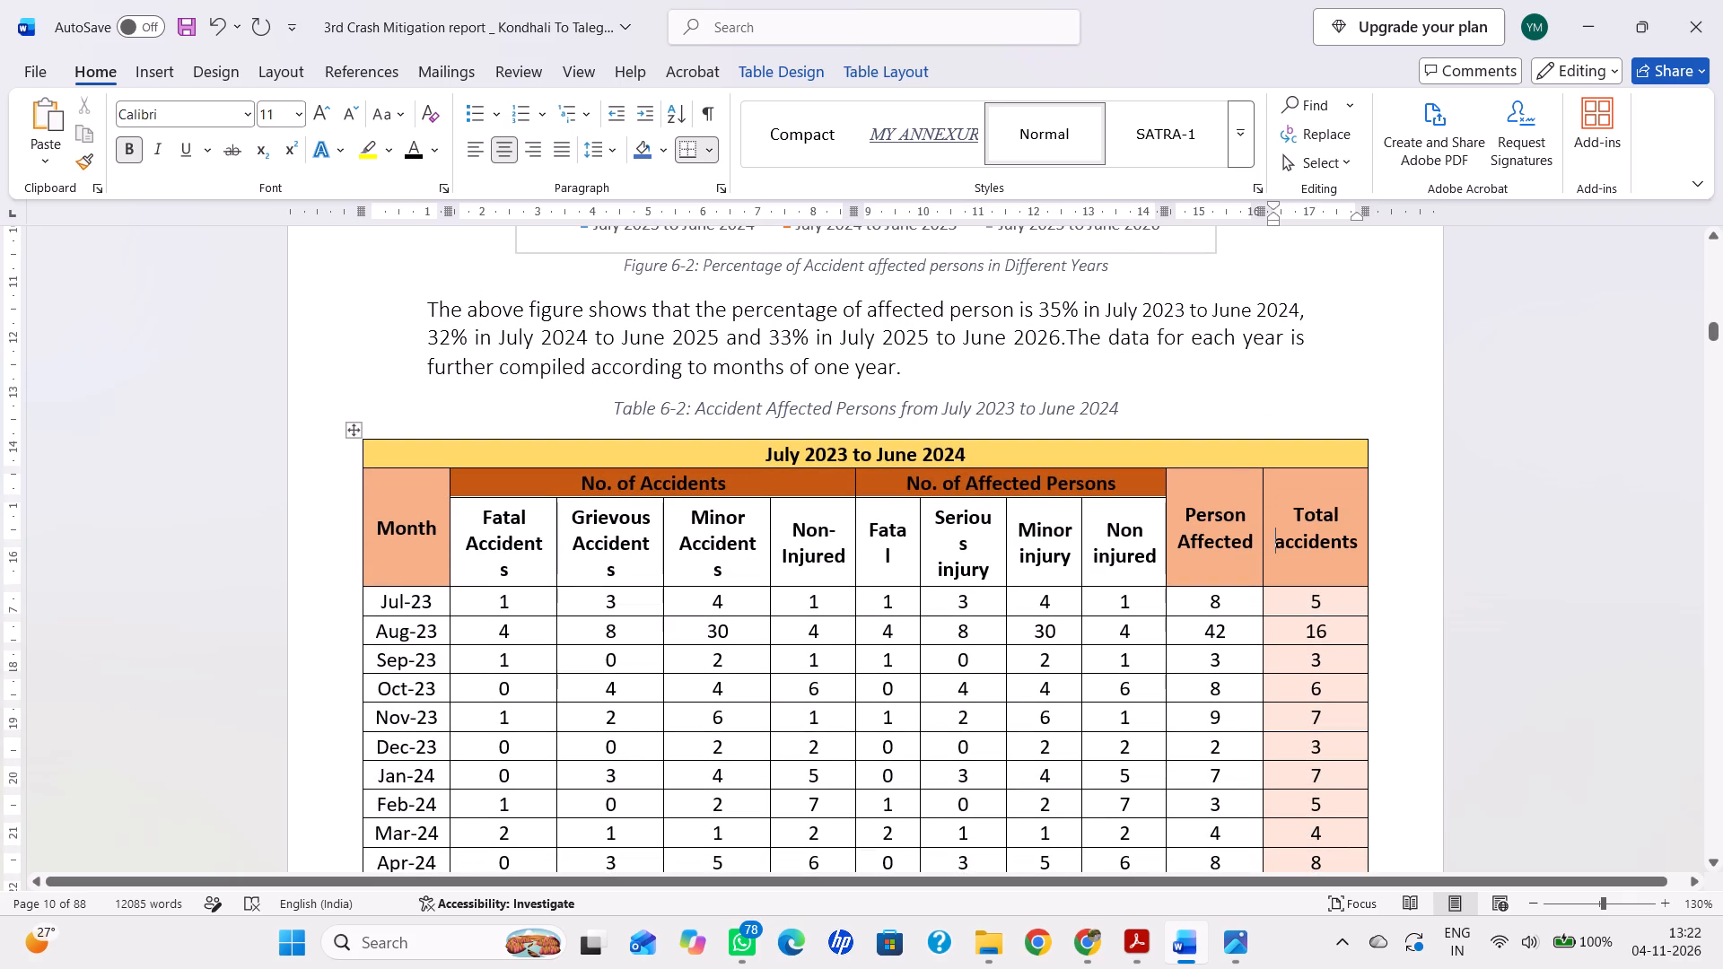
left_click(1004, 538)
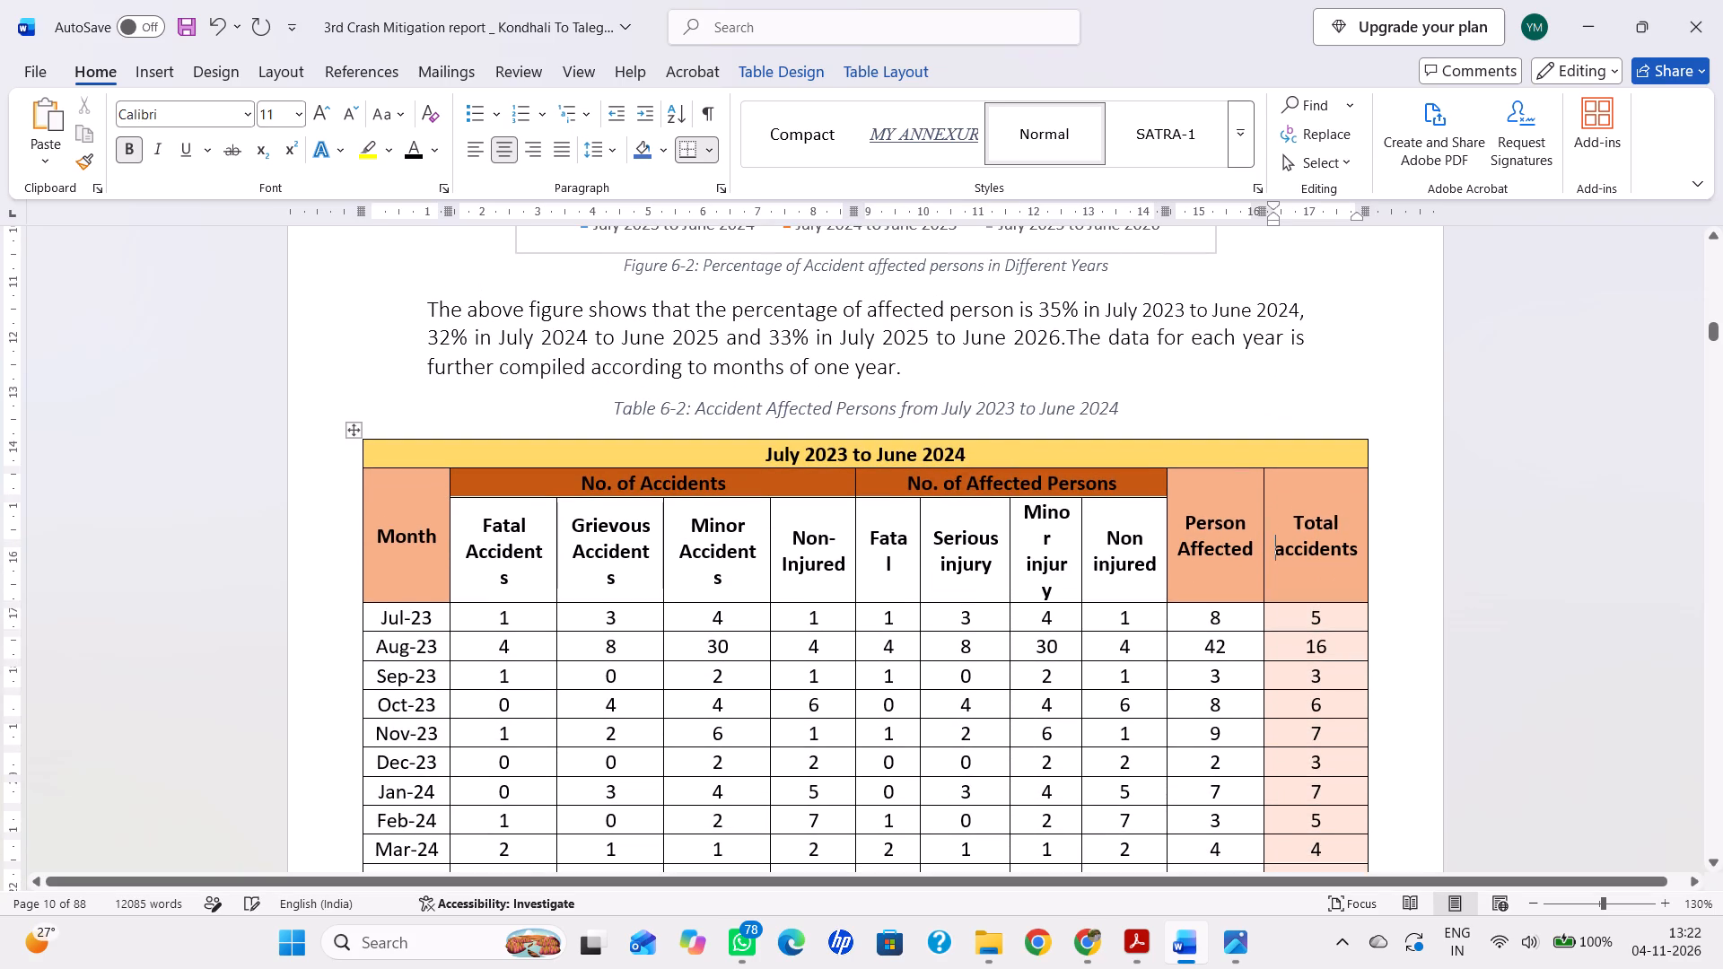
left_click(920, 520)
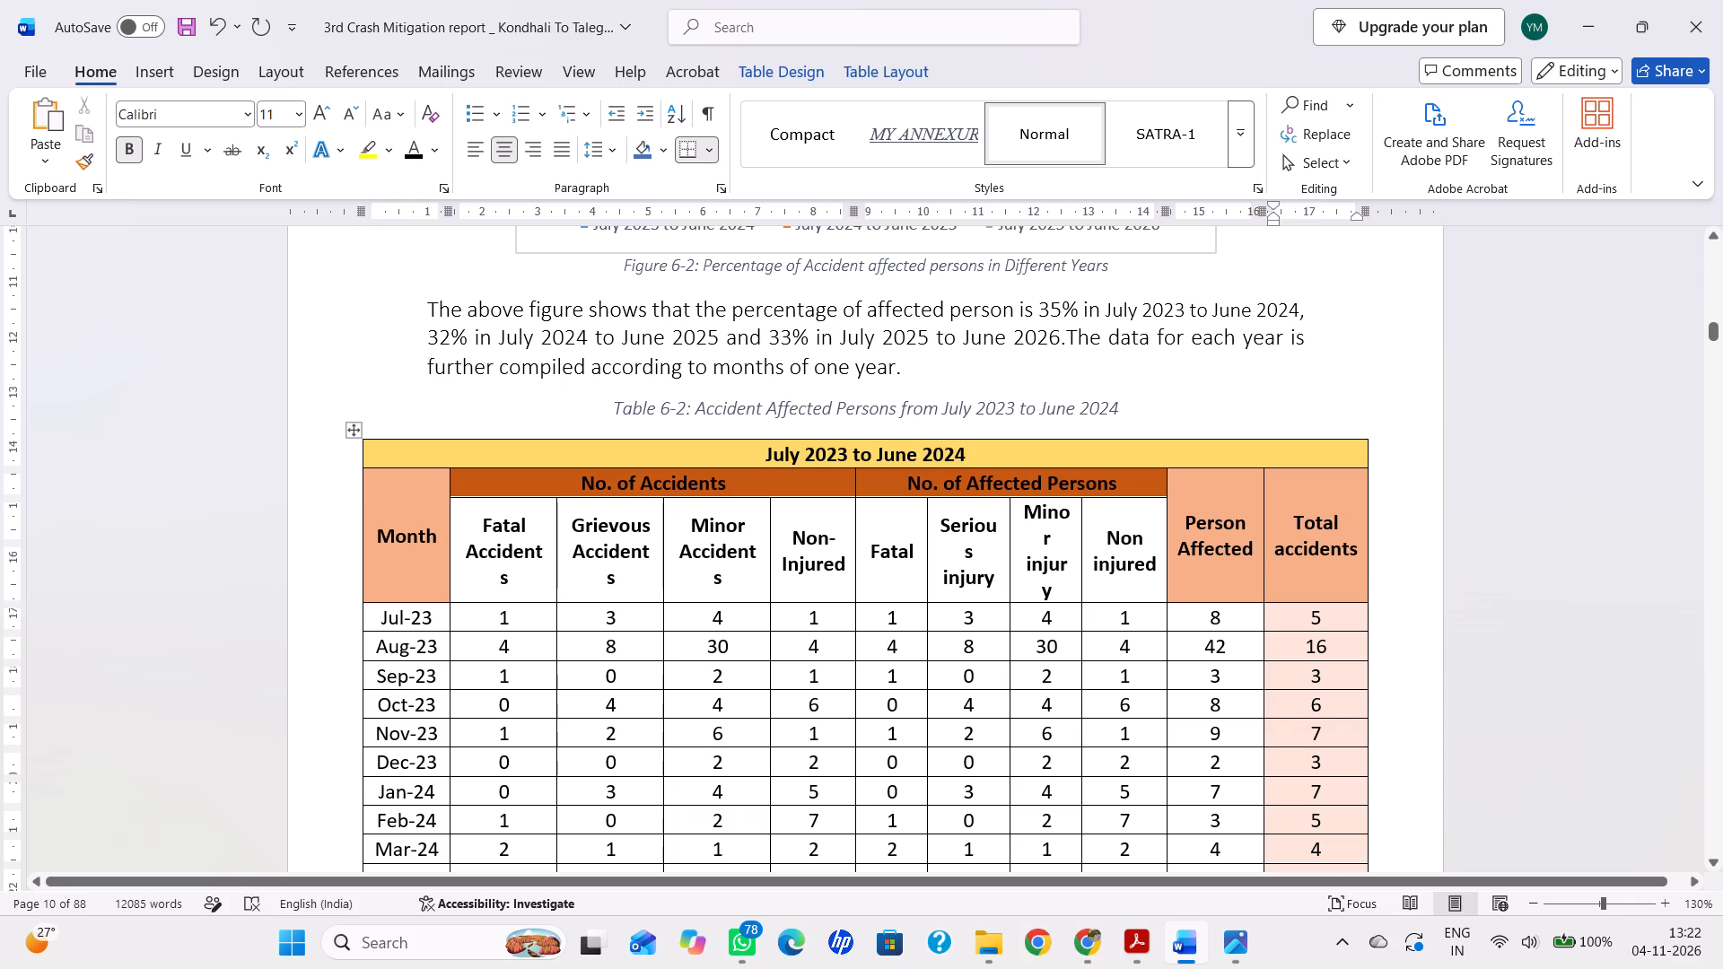
Widen the Minor, Grievous and Fatal Accidents columns of Table 6-2 so "Accidents" fits on one line in each heading.
left_click_drag(767, 519, 776, 519)
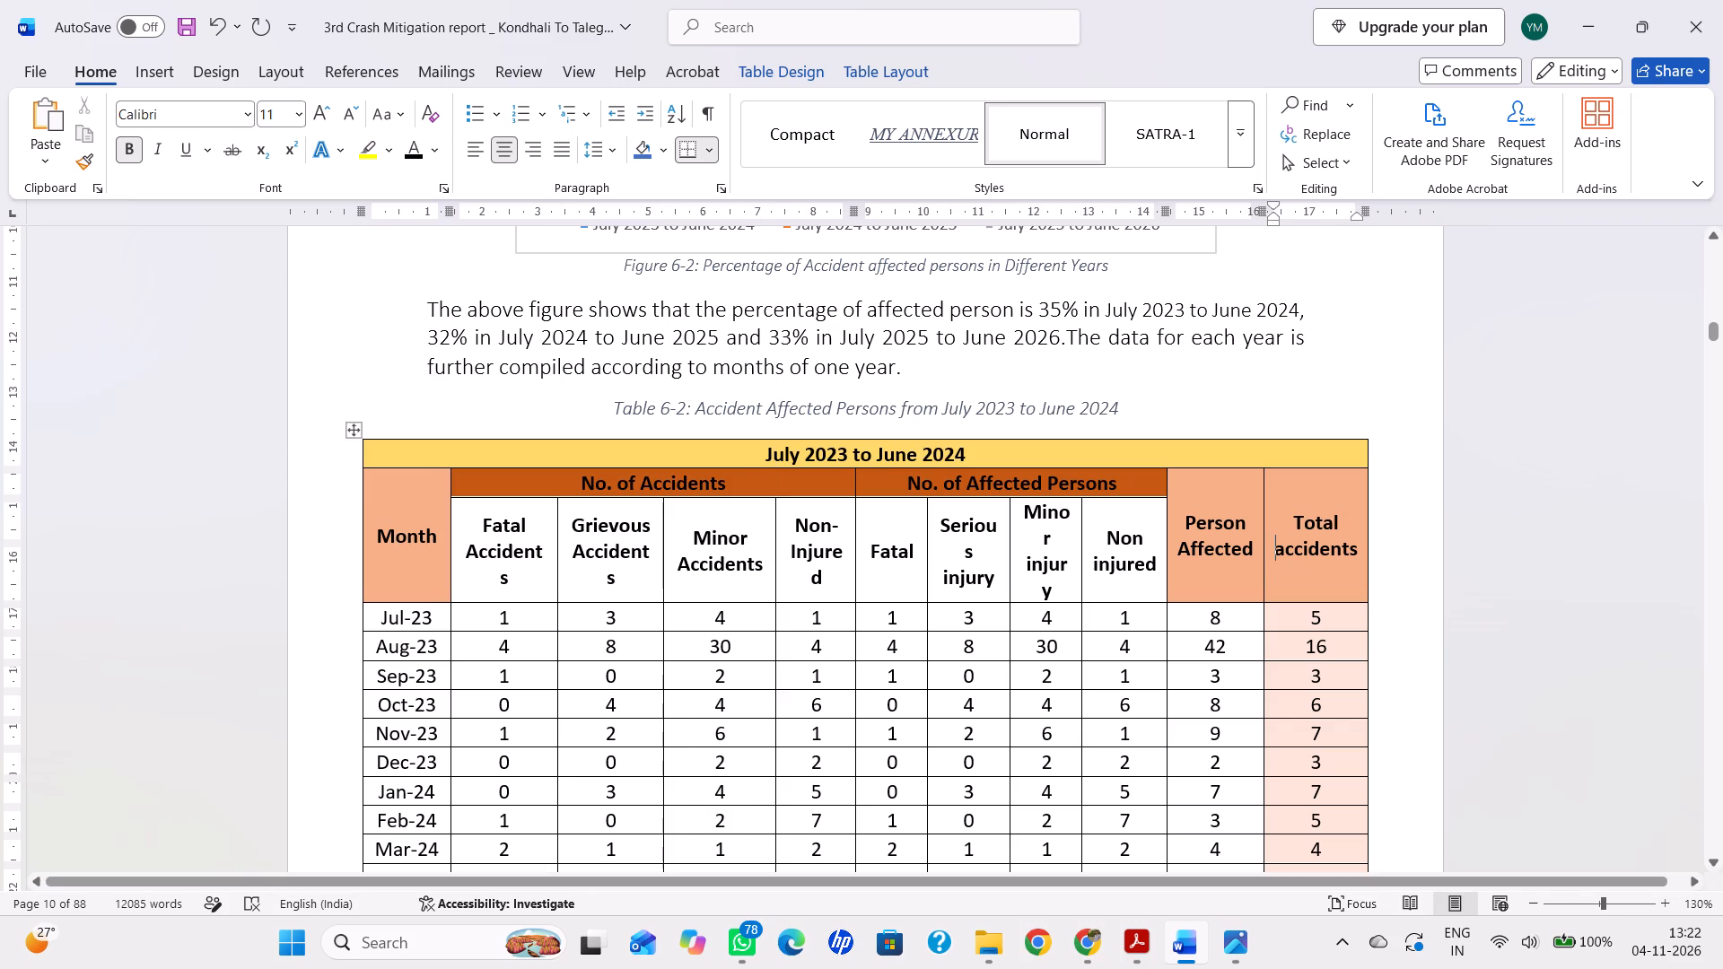
left_click_drag(662, 516, 673, 516)
left_click(663, 512)
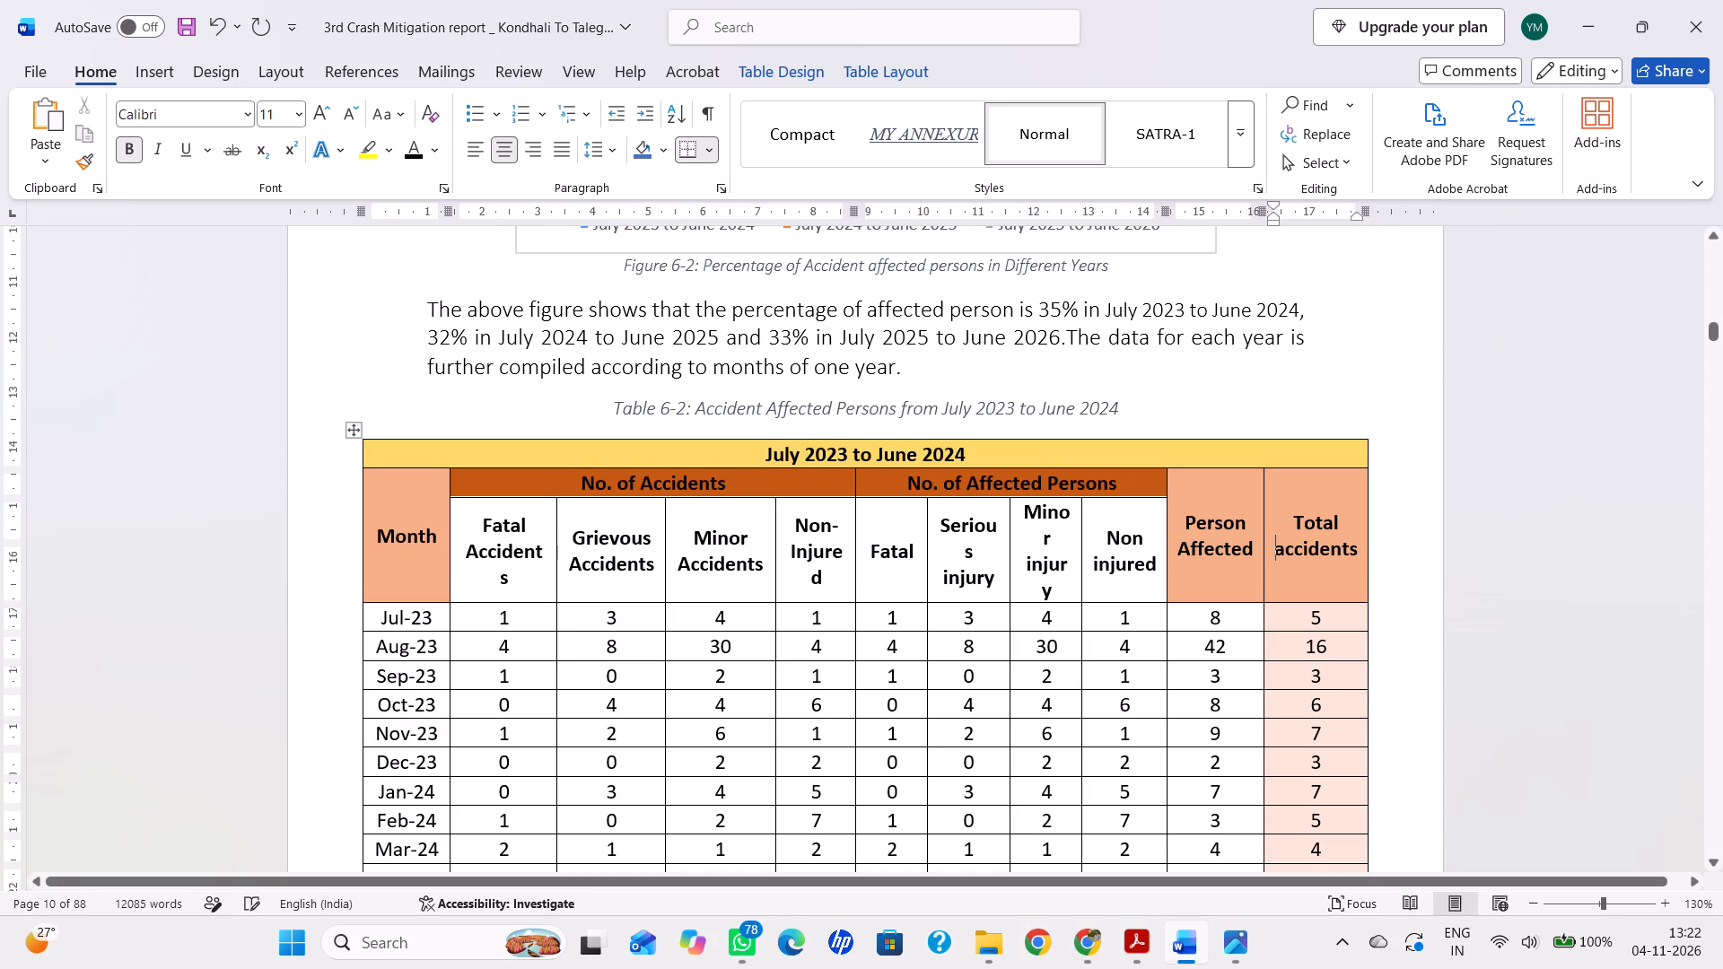
left_click(449, 512)
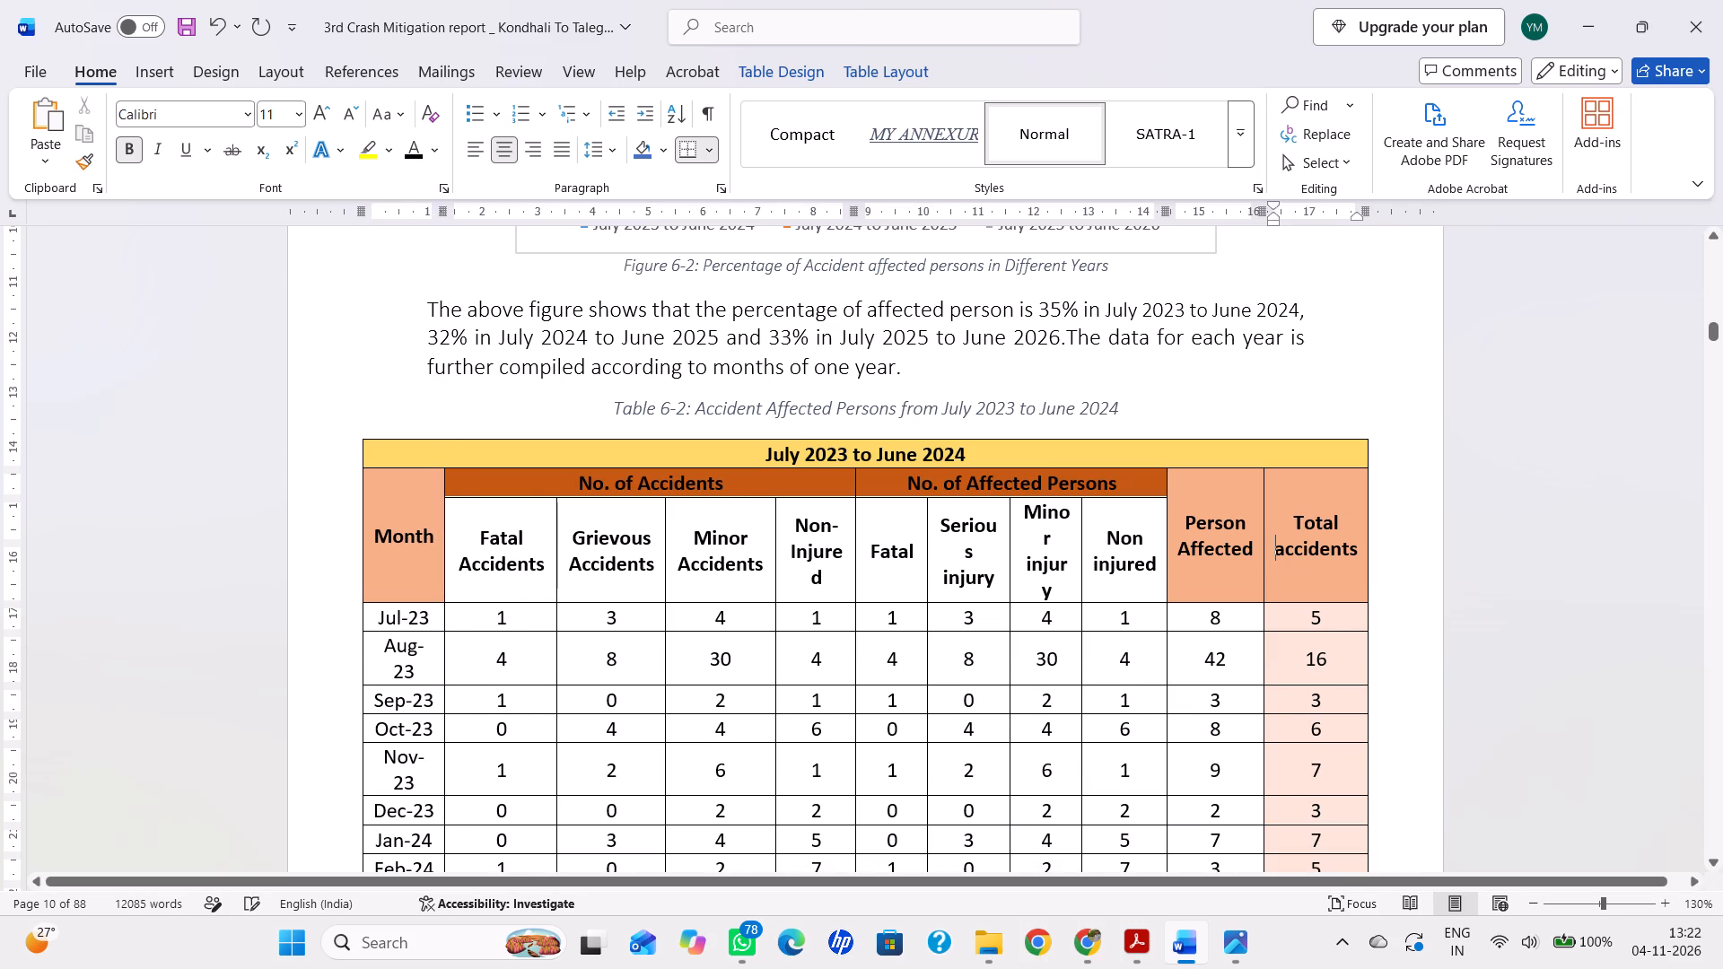
Shift the borders after the Minor injury and Serious injury columns outward to give the Serious injury heading more room.
left_click(1080, 536)
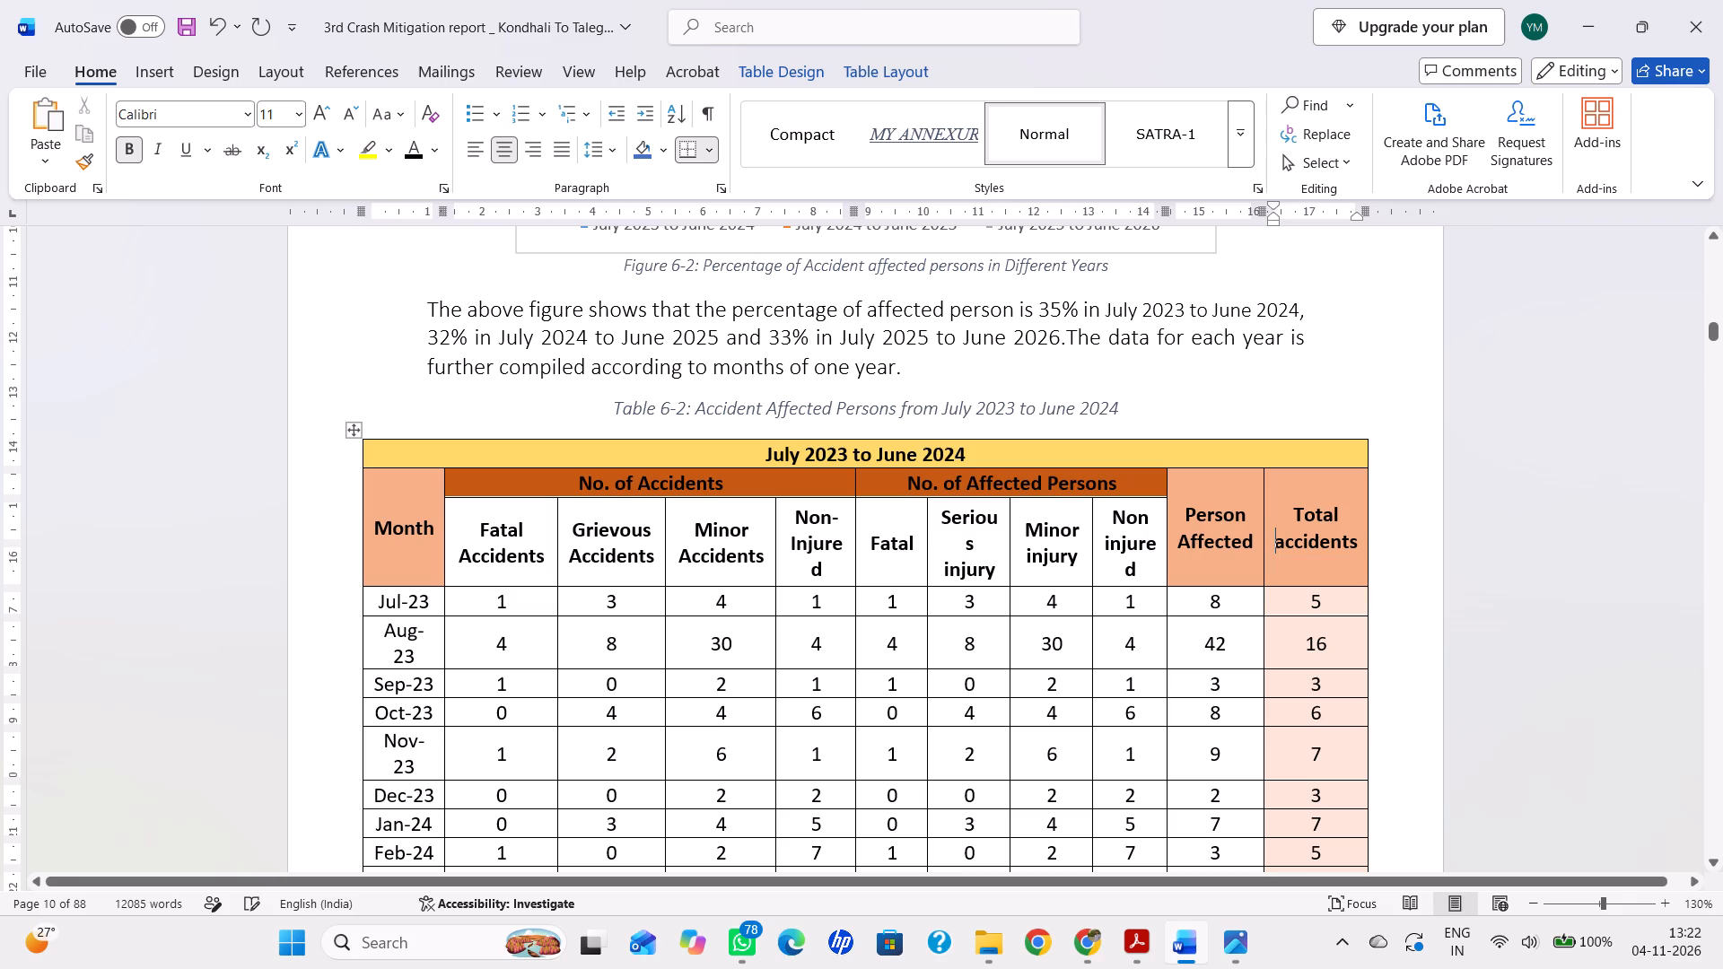
left_click(1007, 525)
left_click_drag(1008, 521, 1011, 521)
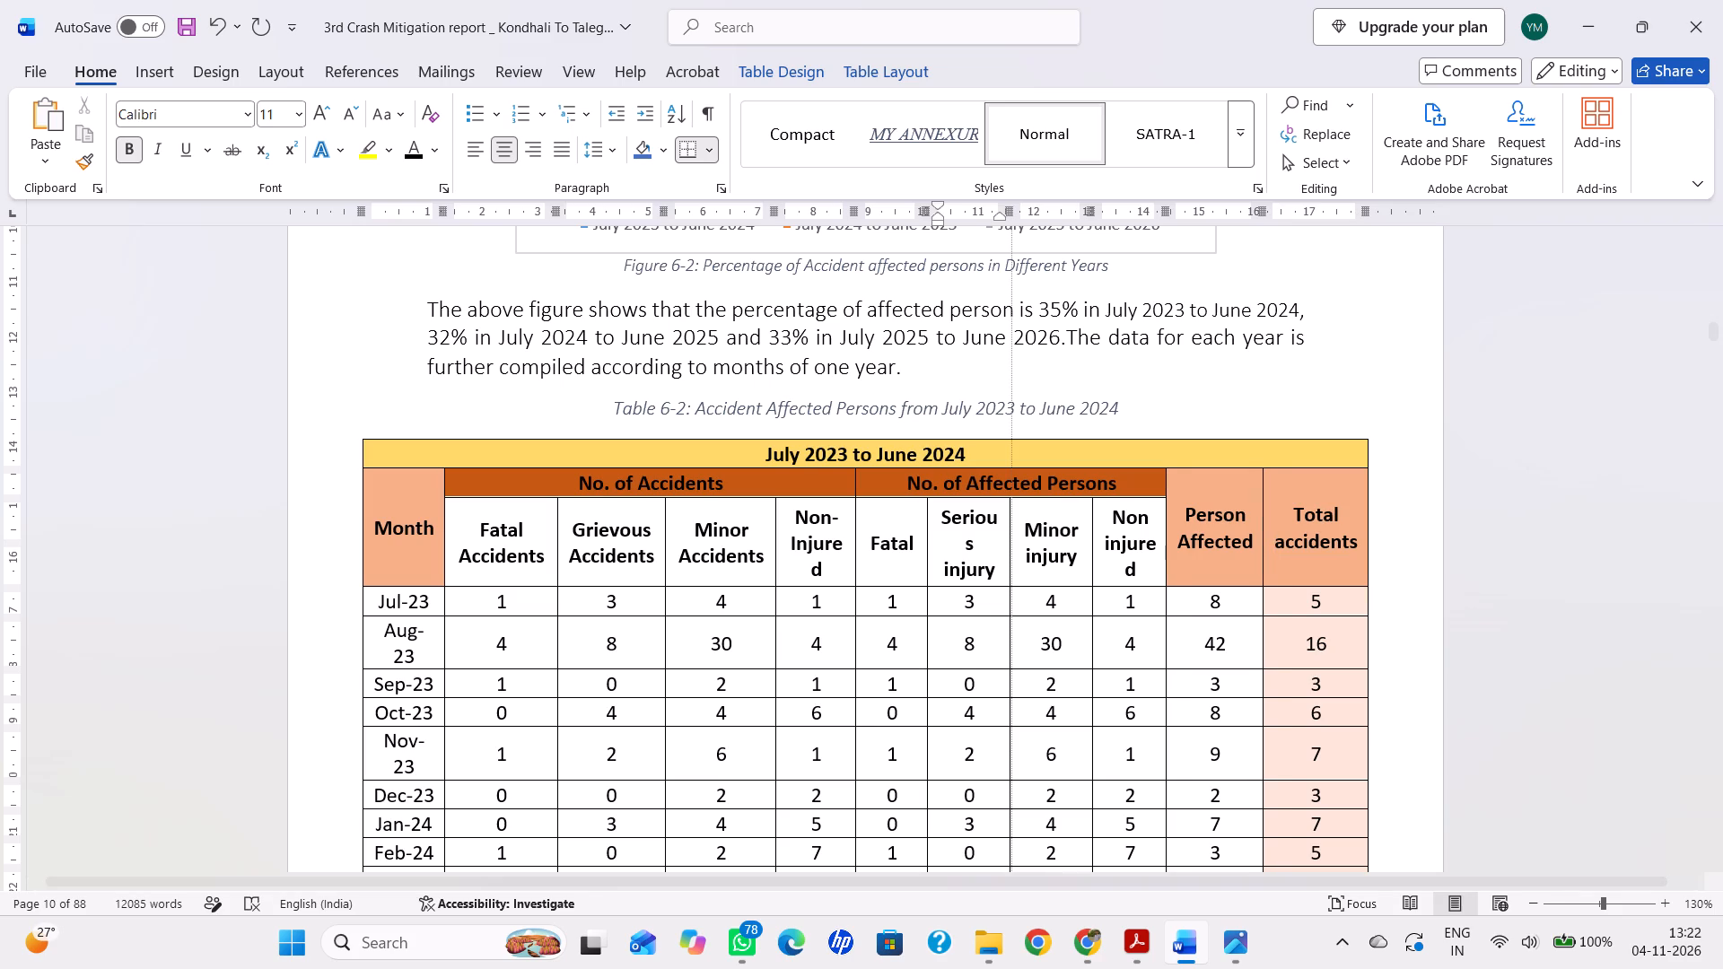
left_click_drag(1011, 521, 1018, 522)
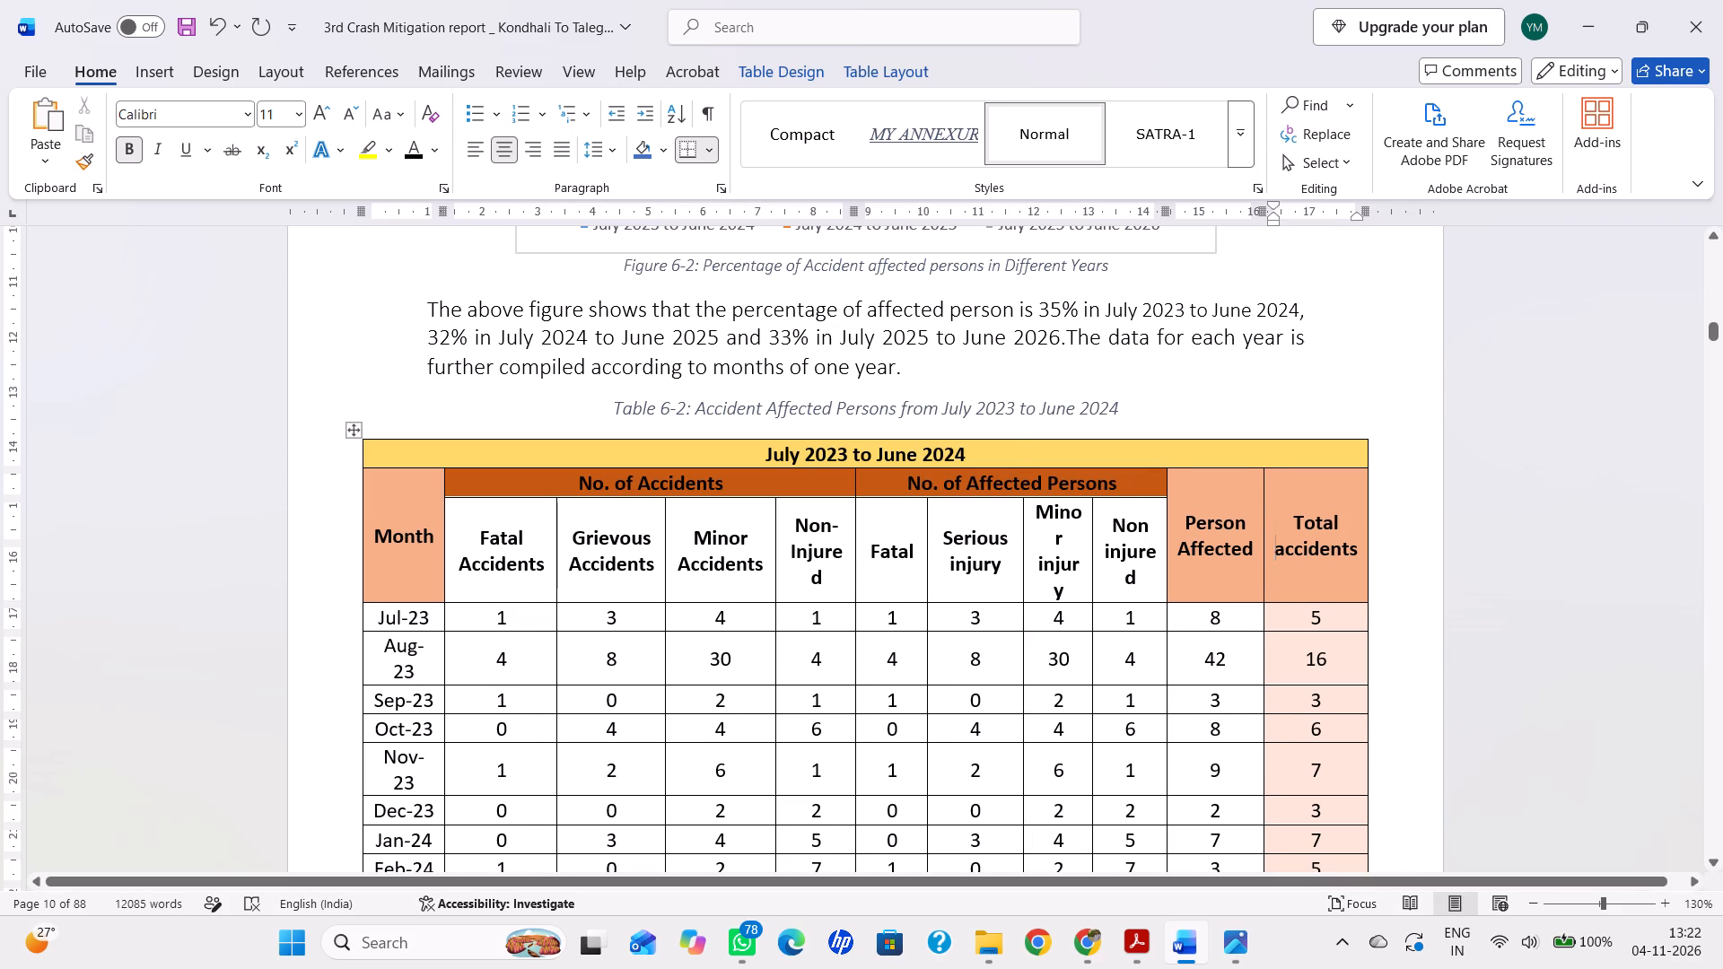
Widen the Minor injury and Non injured columns under No. of Affected Persons so each heading fits on two lines.
left_click_drag(1166, 526, 1174, 526)
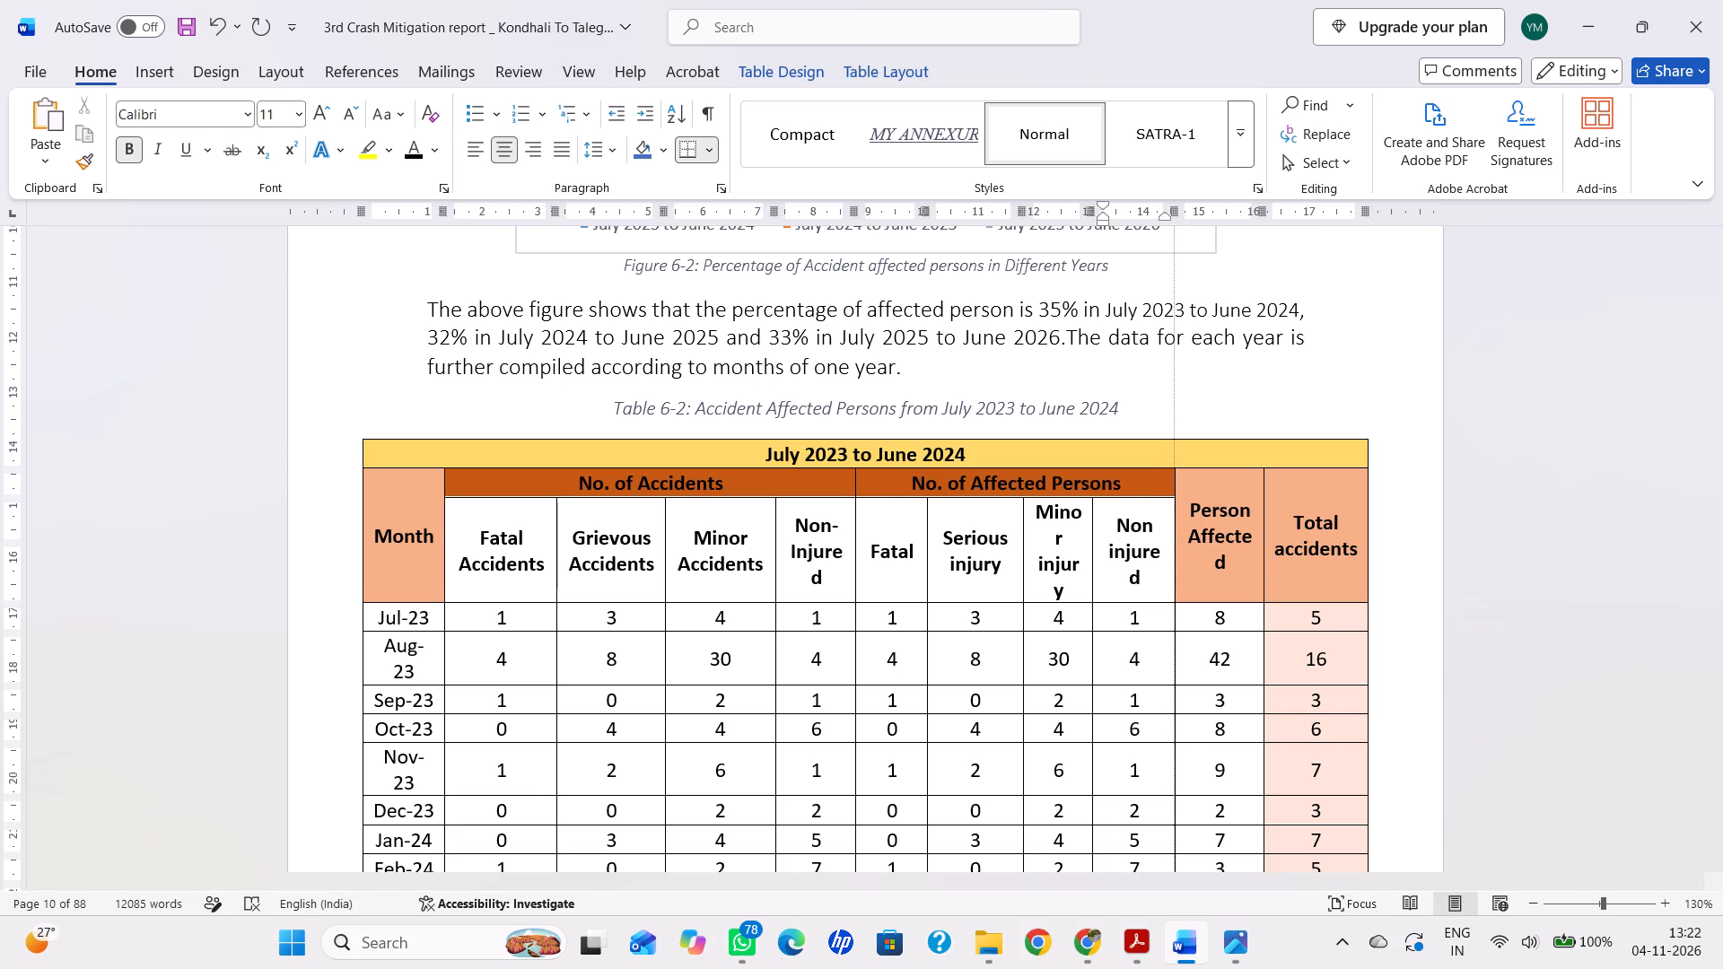
left_click_drag(1174, 526, 1184, 526)
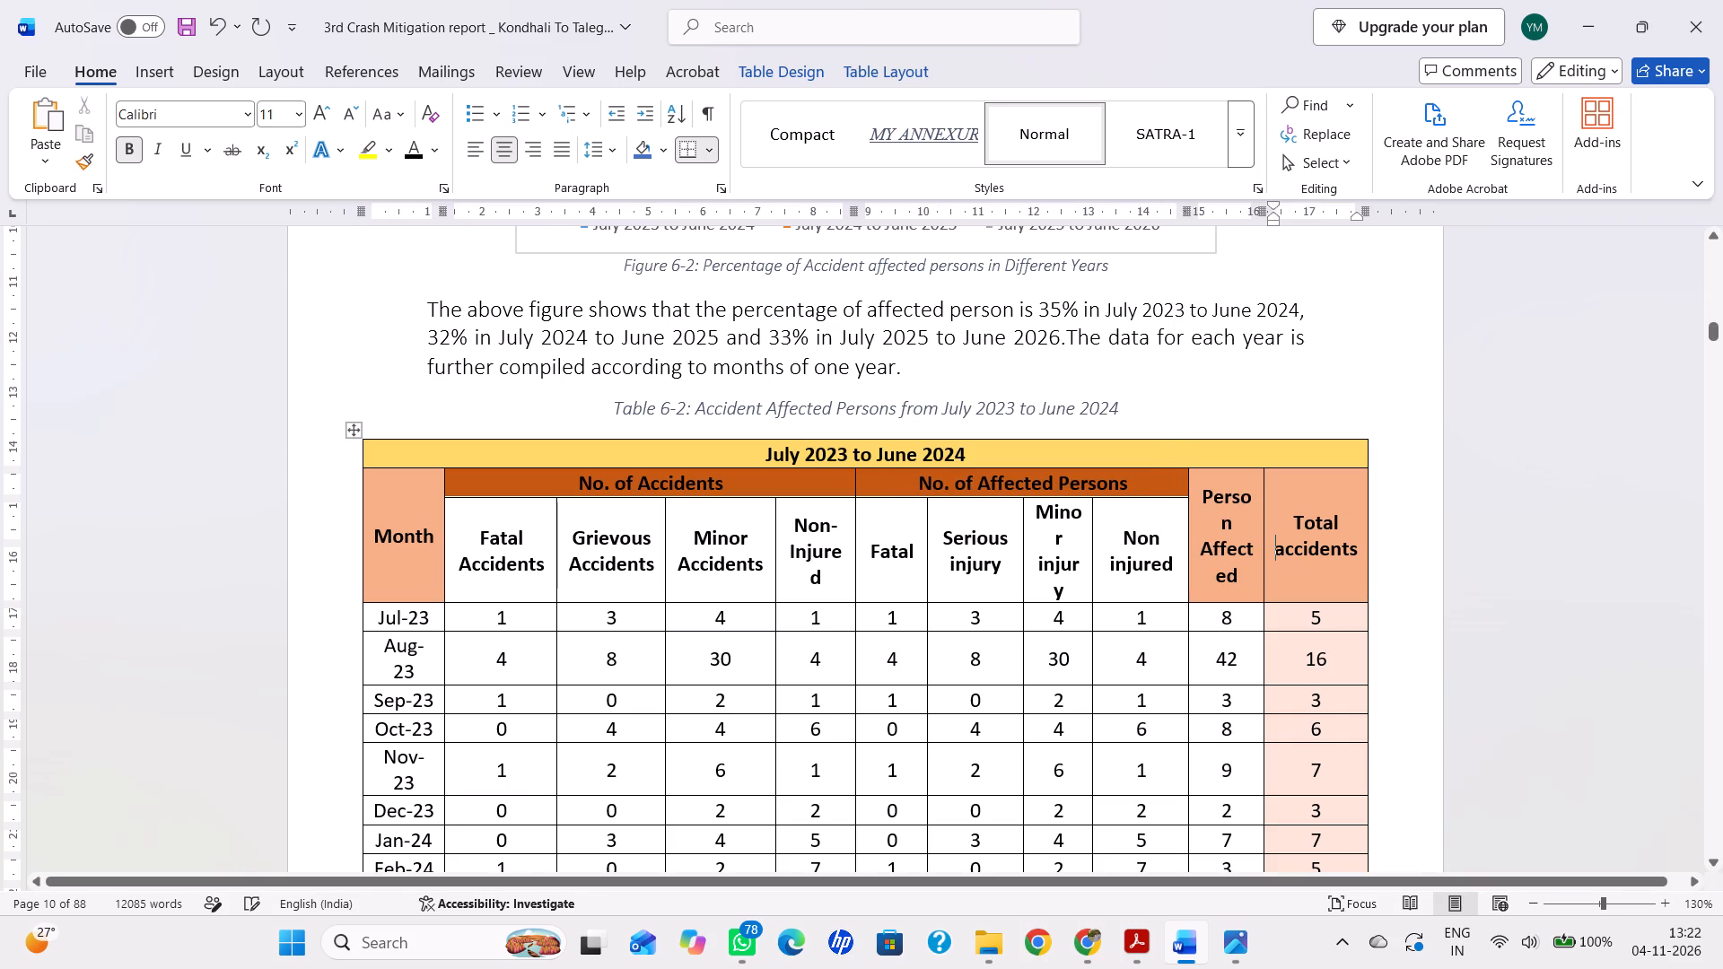
left_click_drag(1091, 520, 1103, 520)
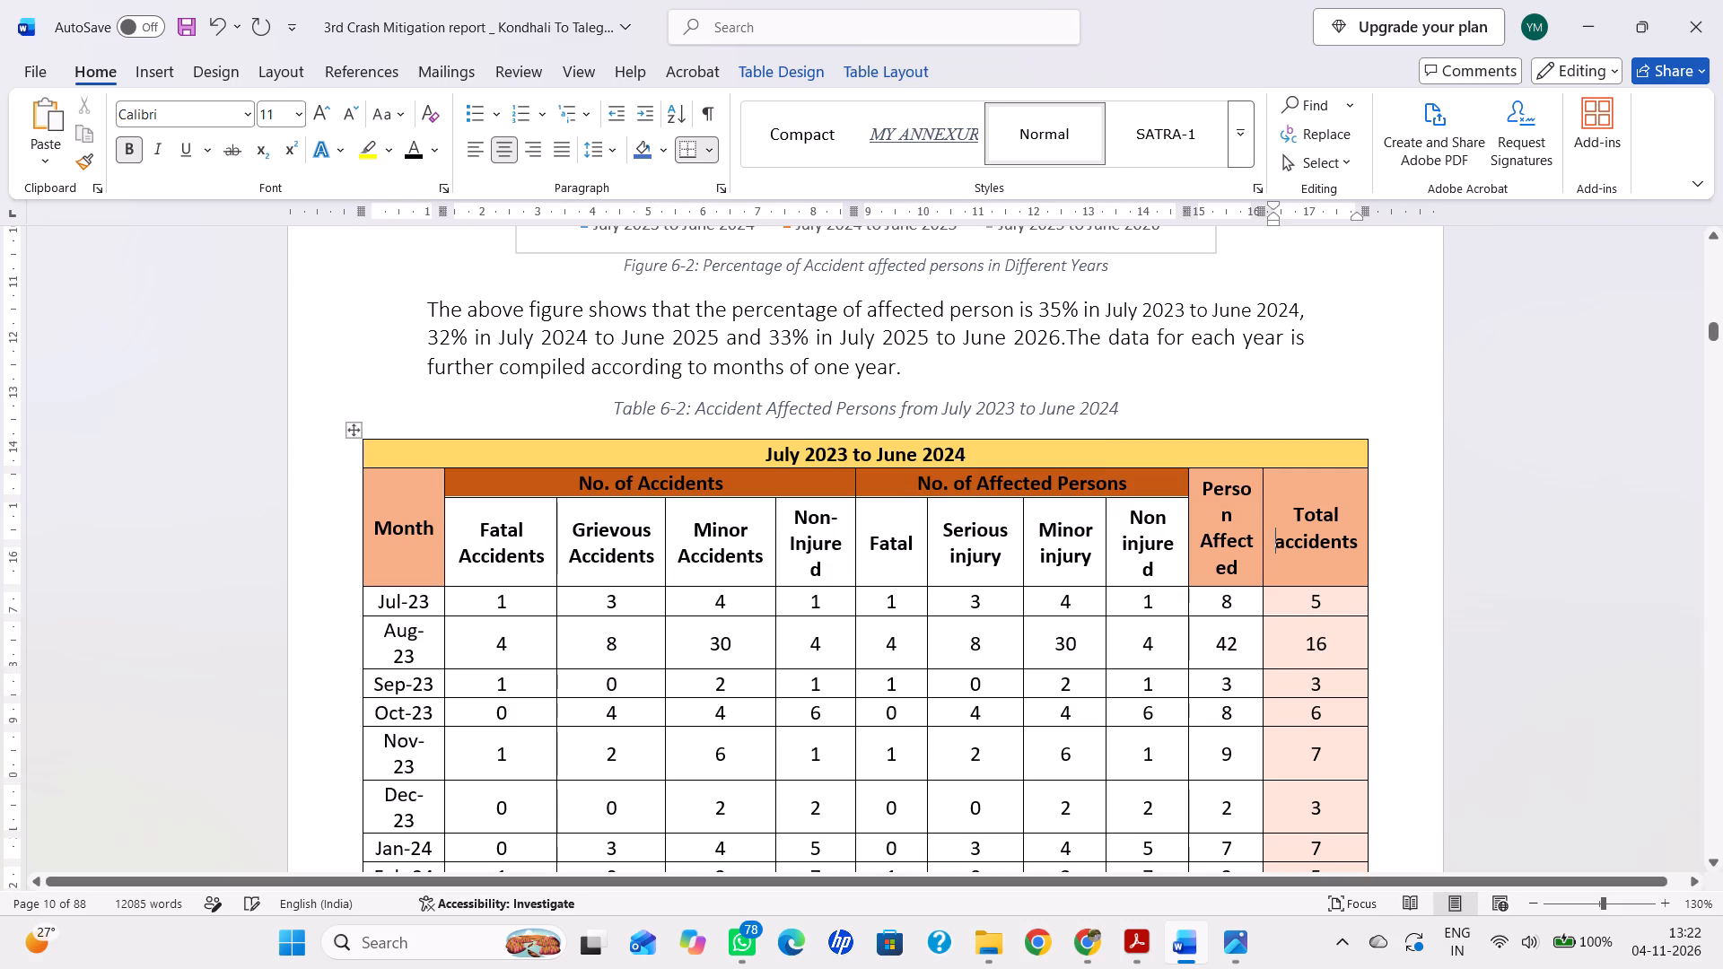
left_click_drag(1185, 523, 1199, 523)
left_click_drag(1185, 517, 1194, 517)
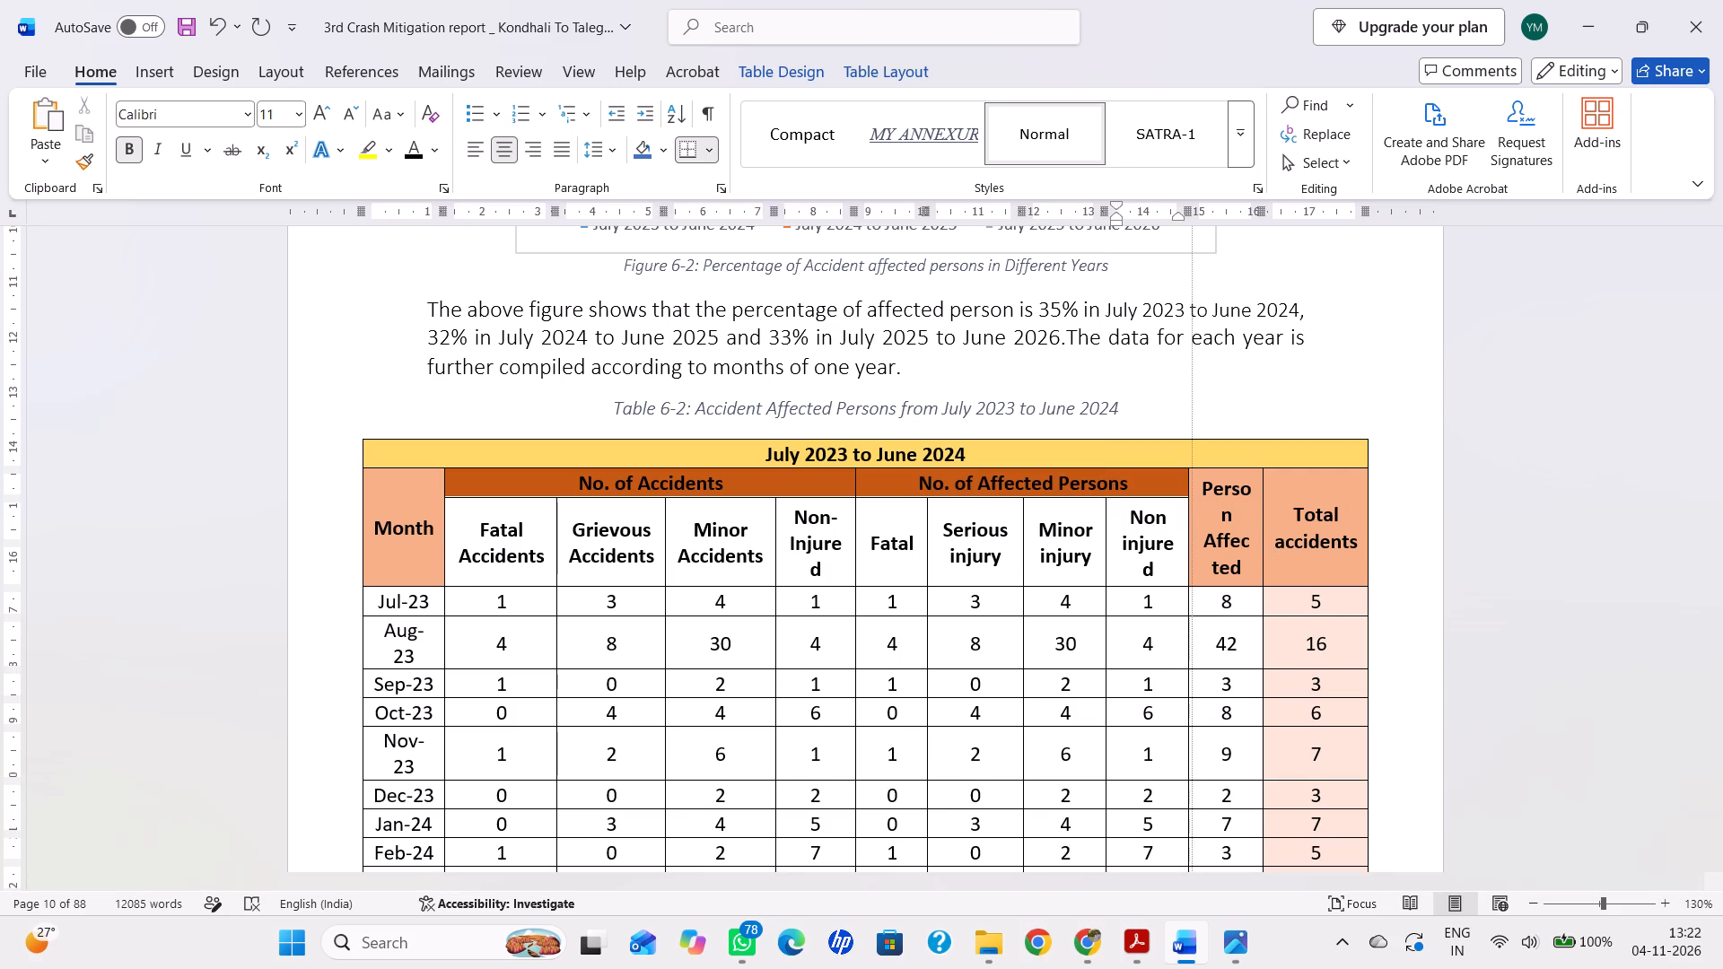
left_click_drag(1194, 517, 1201, 517)
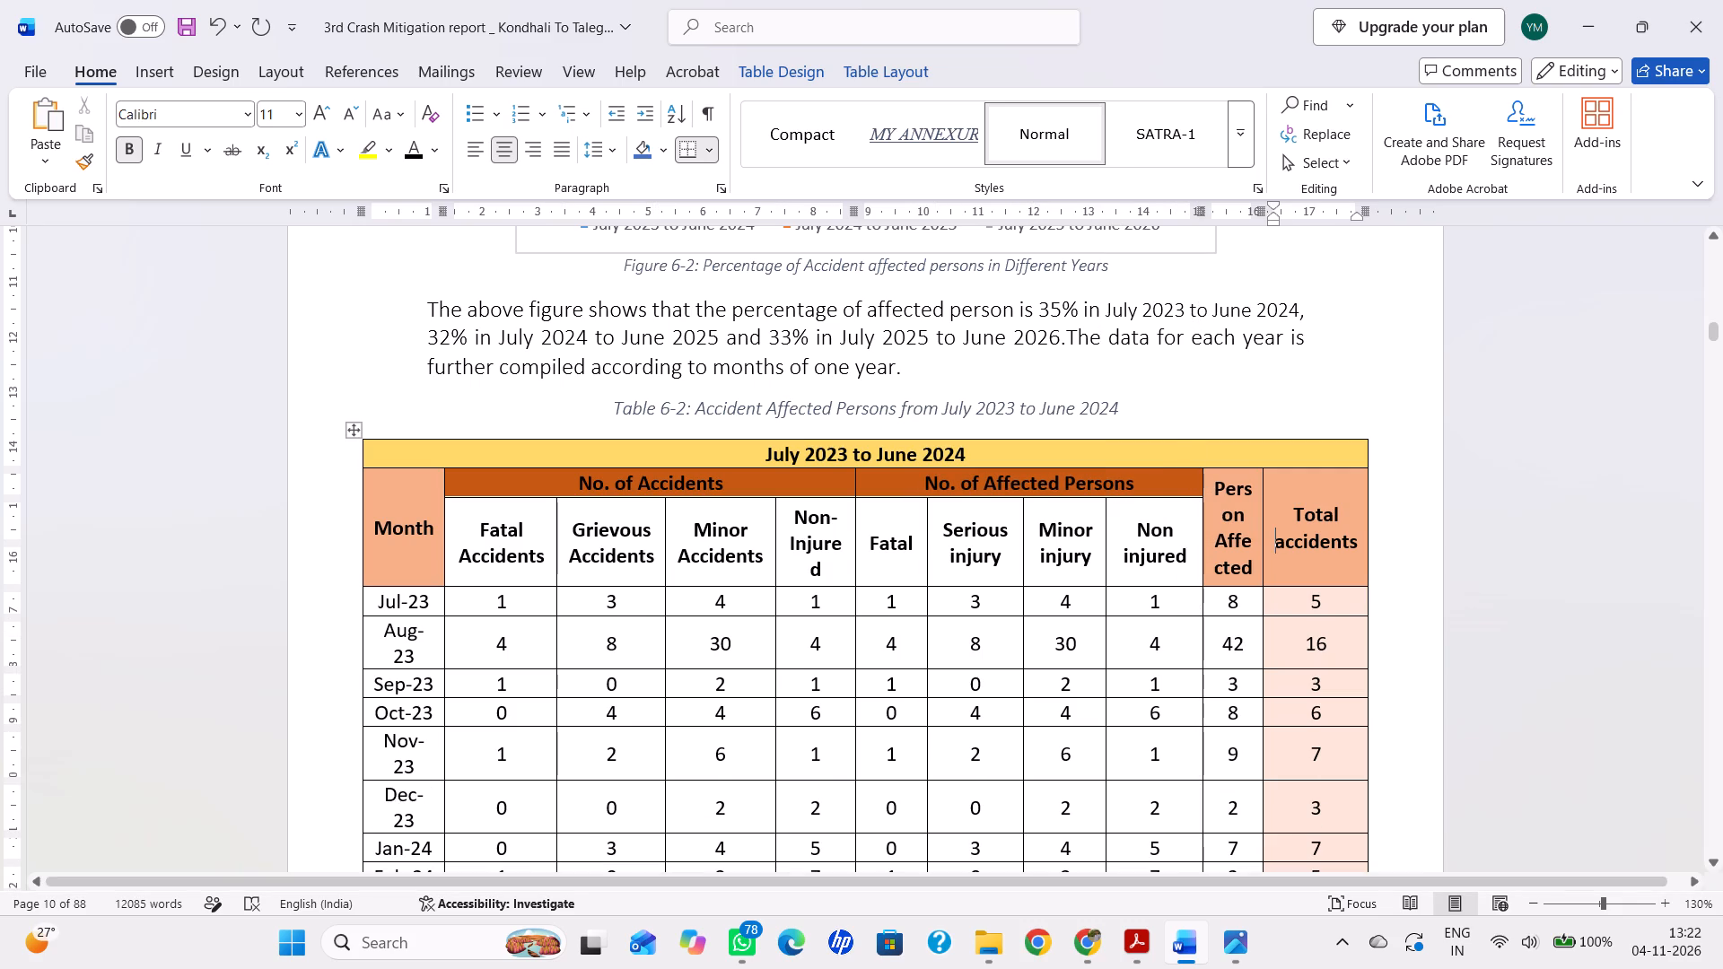
Widen the Person Affected column of Table 6-2 so its heading fits on two lines without breaking a word.
left_click(1262, 511)
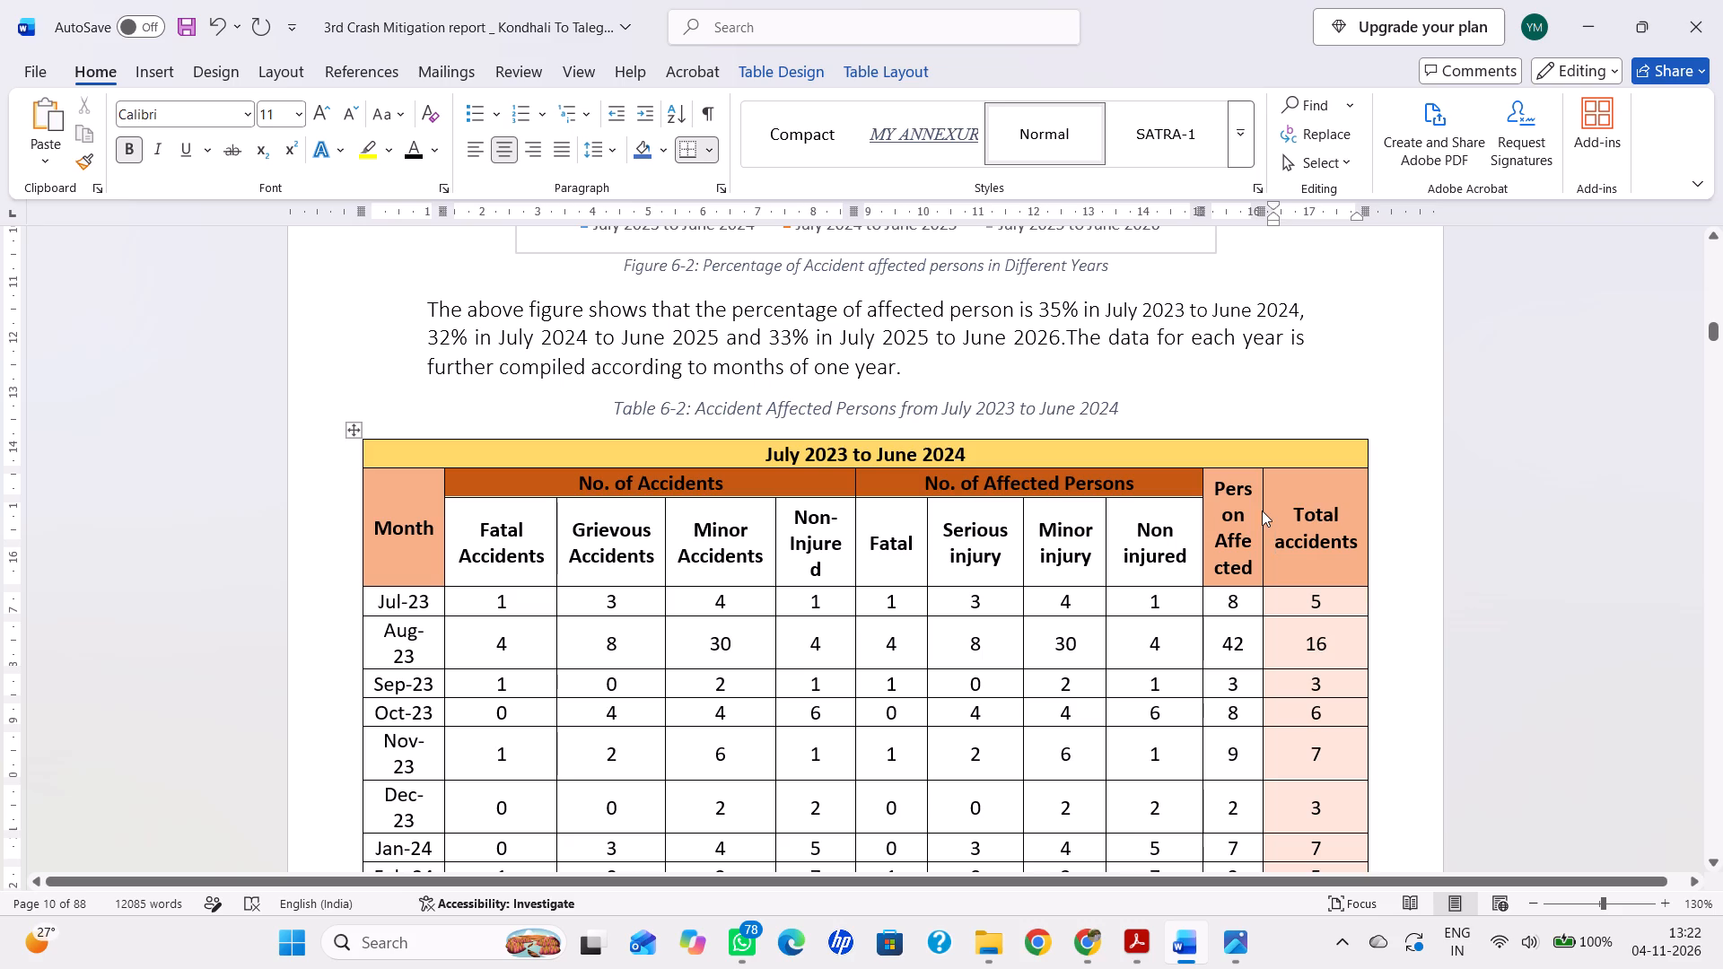
left_click_drag(1262, 511, 1274, 511)
left_click_drag(1262, 506, 1285, 508)
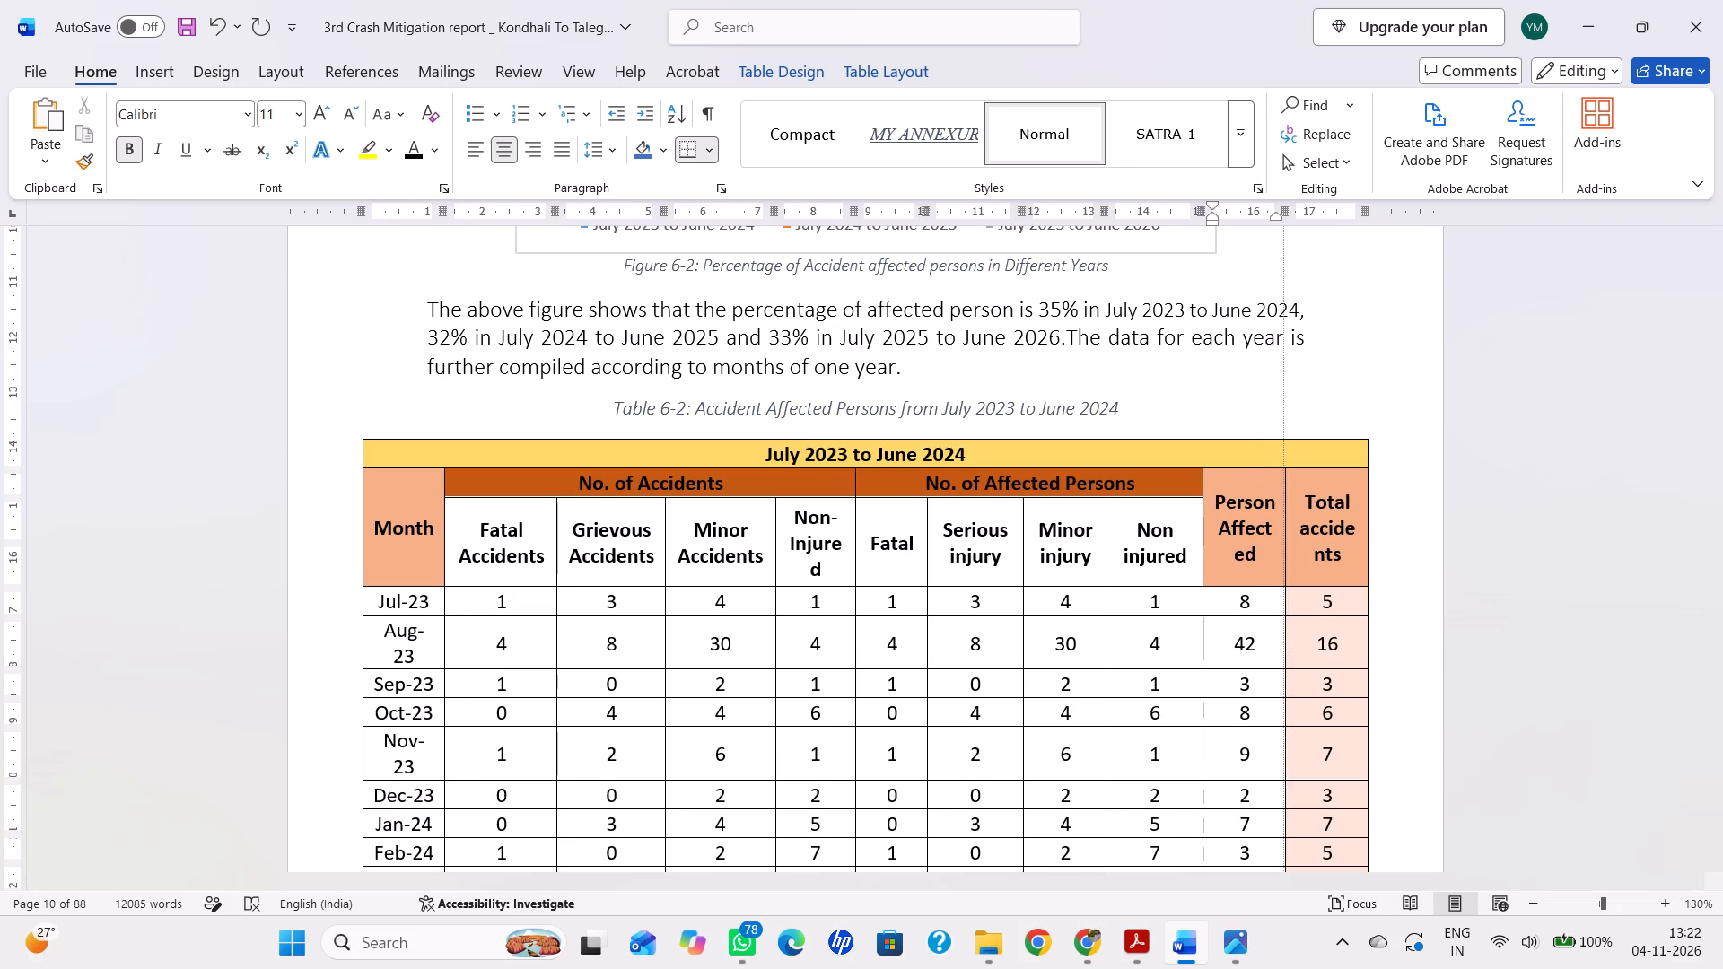
left_click_drag(1285, 508, 1299, 510)
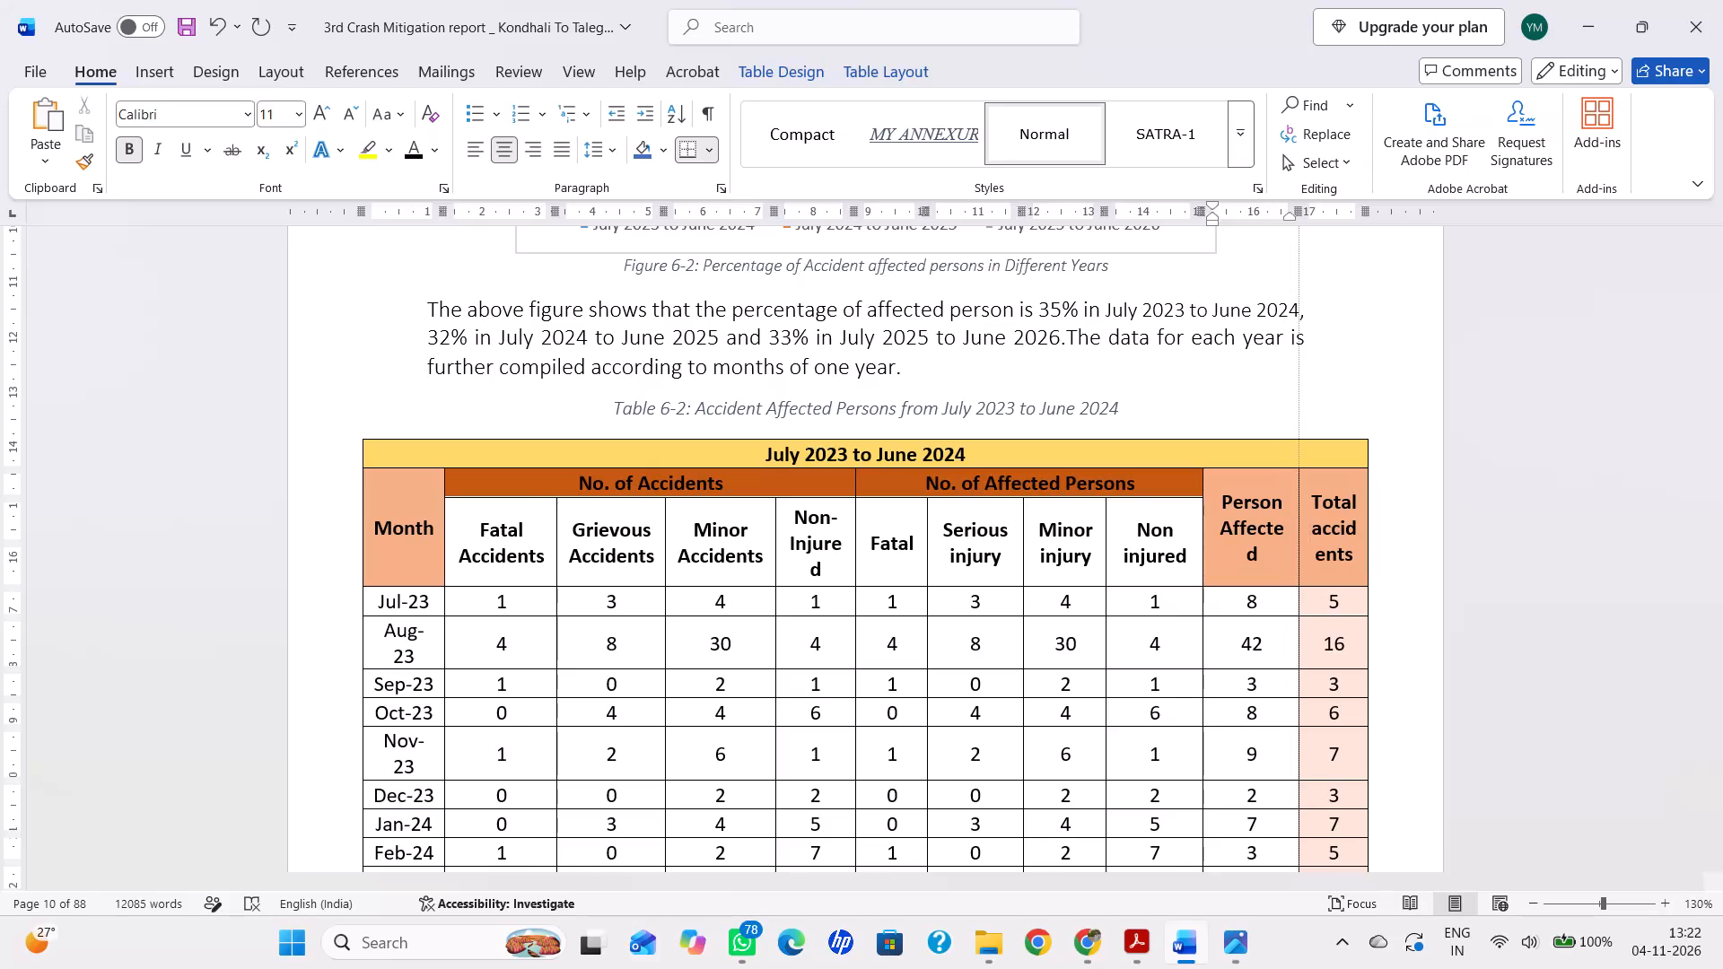
left_click_drag(1299, 510, 1308, 510)
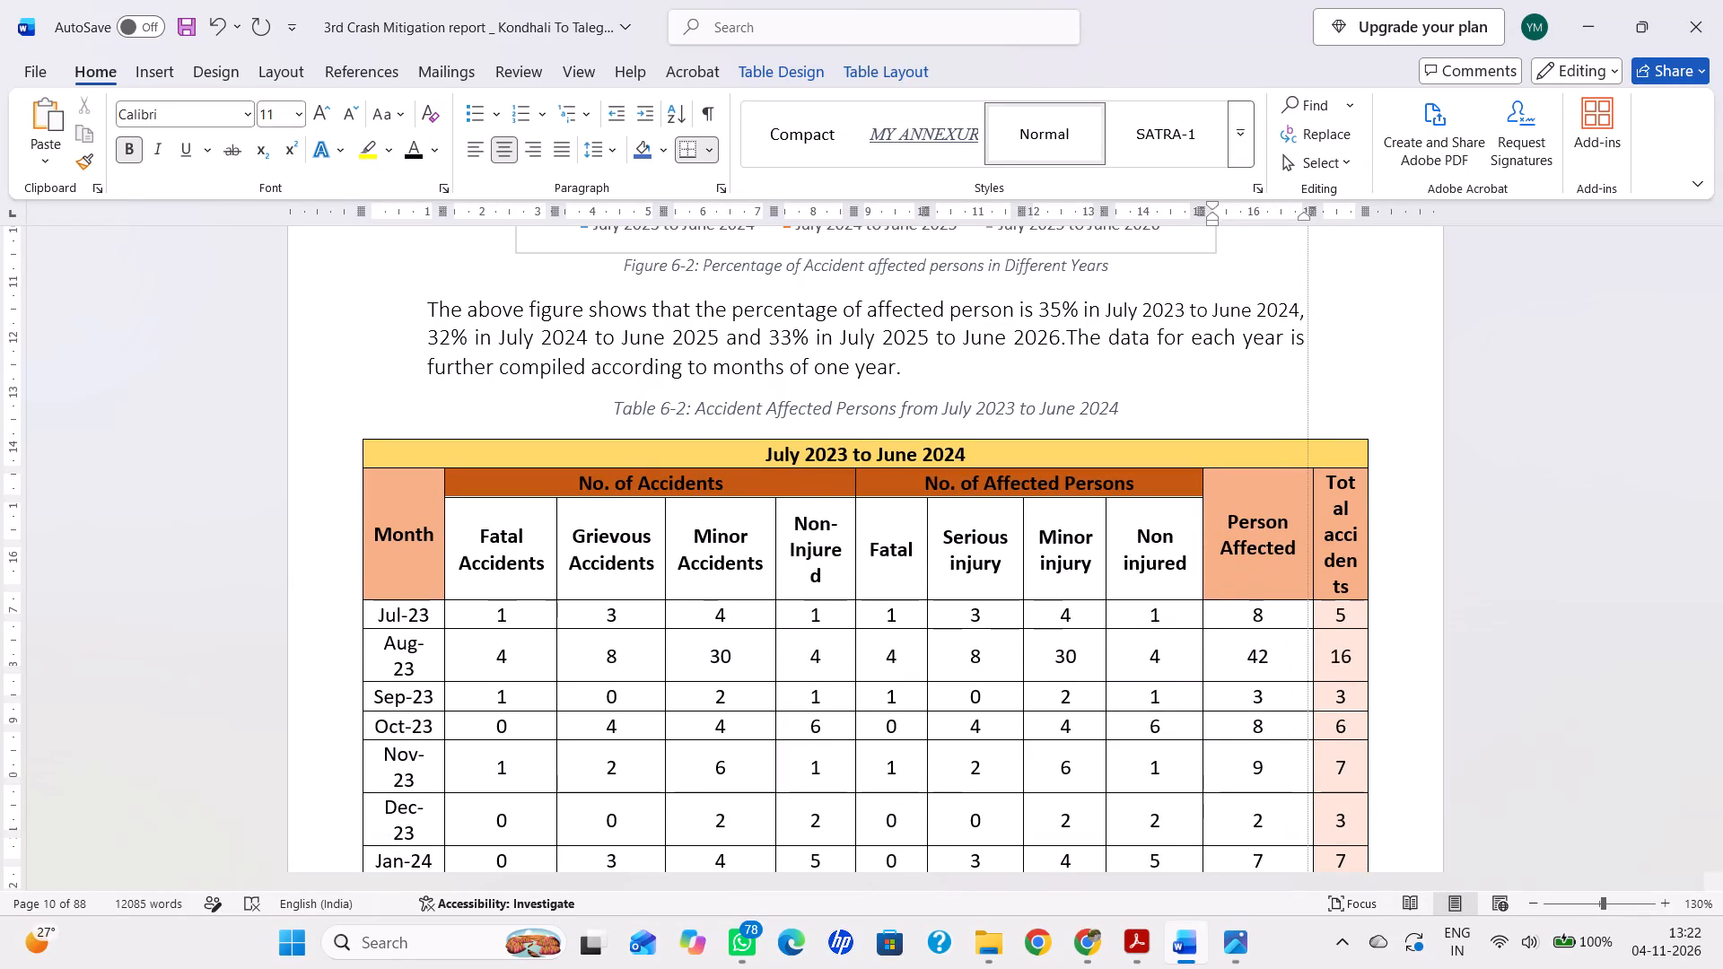
left_click_drag(1308, 510, 1309, 511)
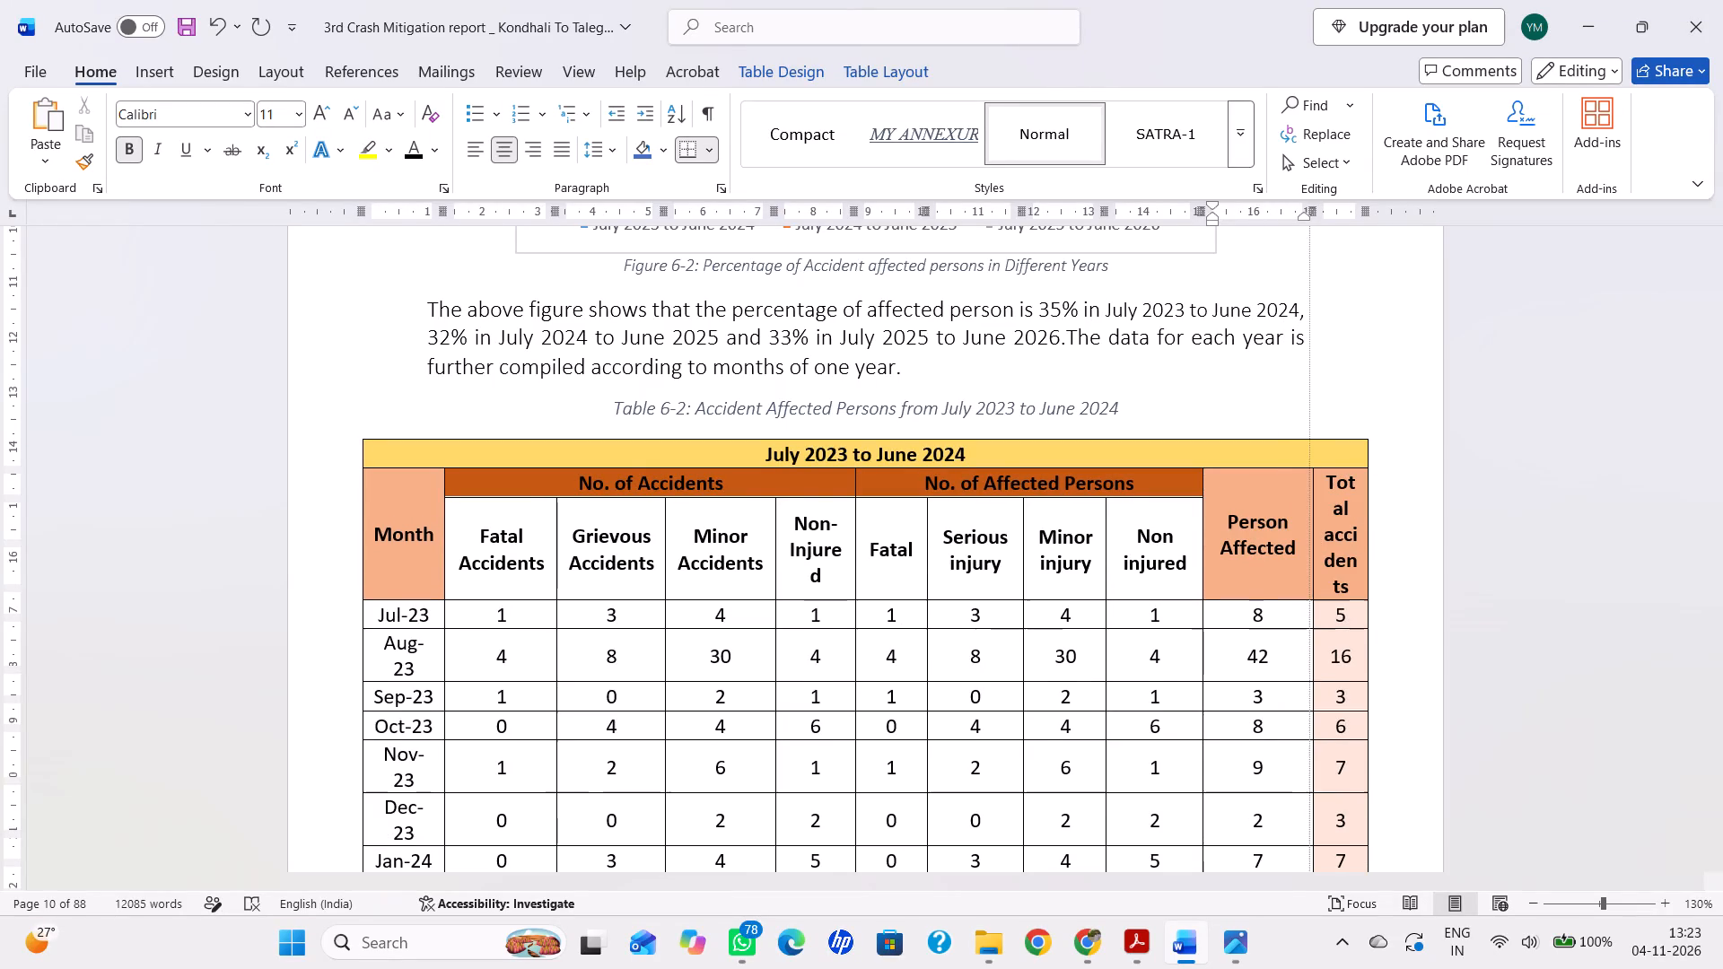
left_click_drag(1309, 511, 1310, 511)
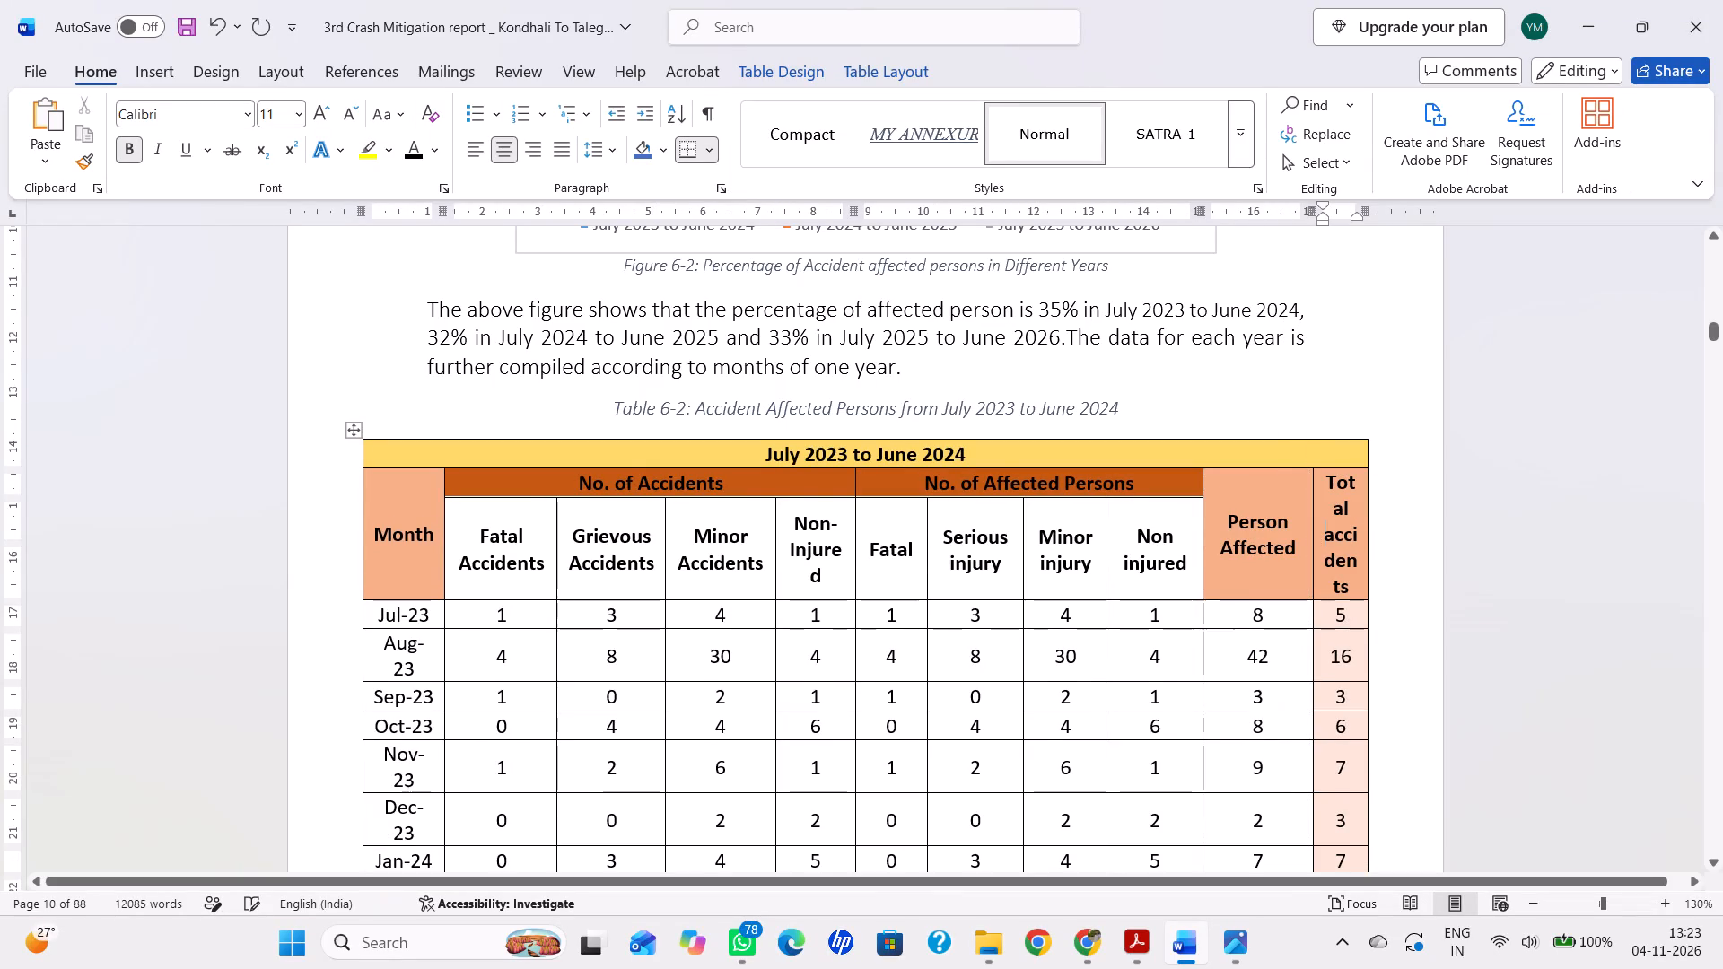
Move Table 6-2's outer border outward to widen the Total accidents column and save the report.
left_click(1368, 540)
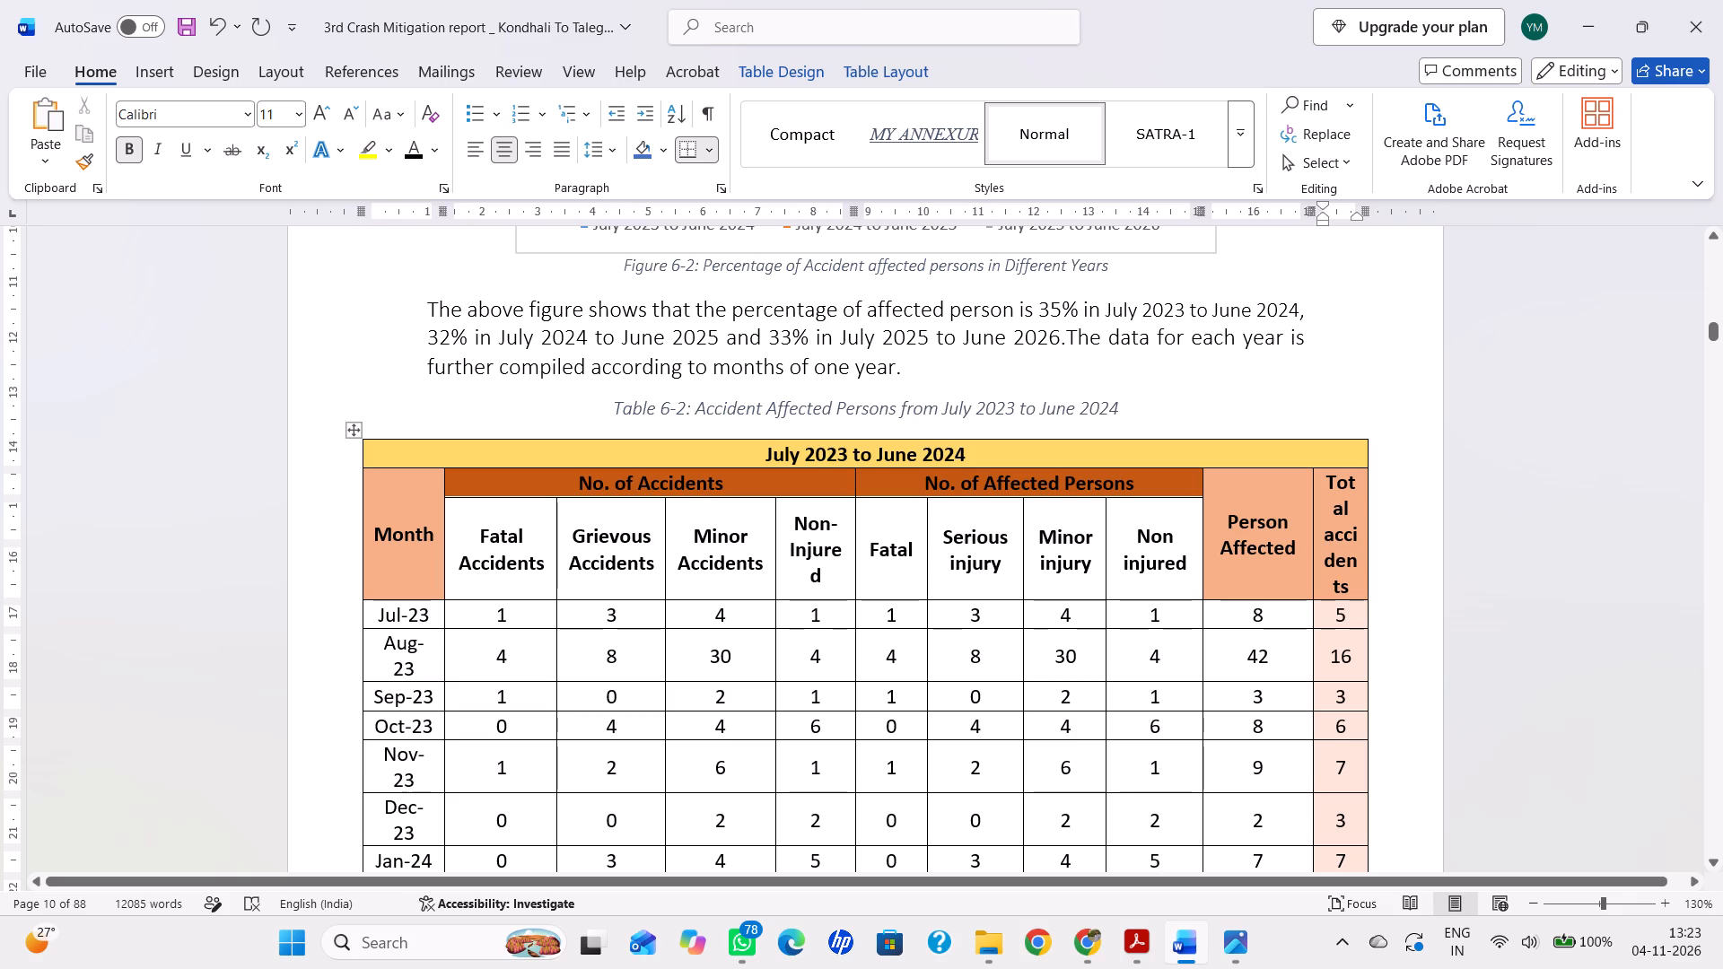
left_click_drag(1367, 537, 1378, 537)
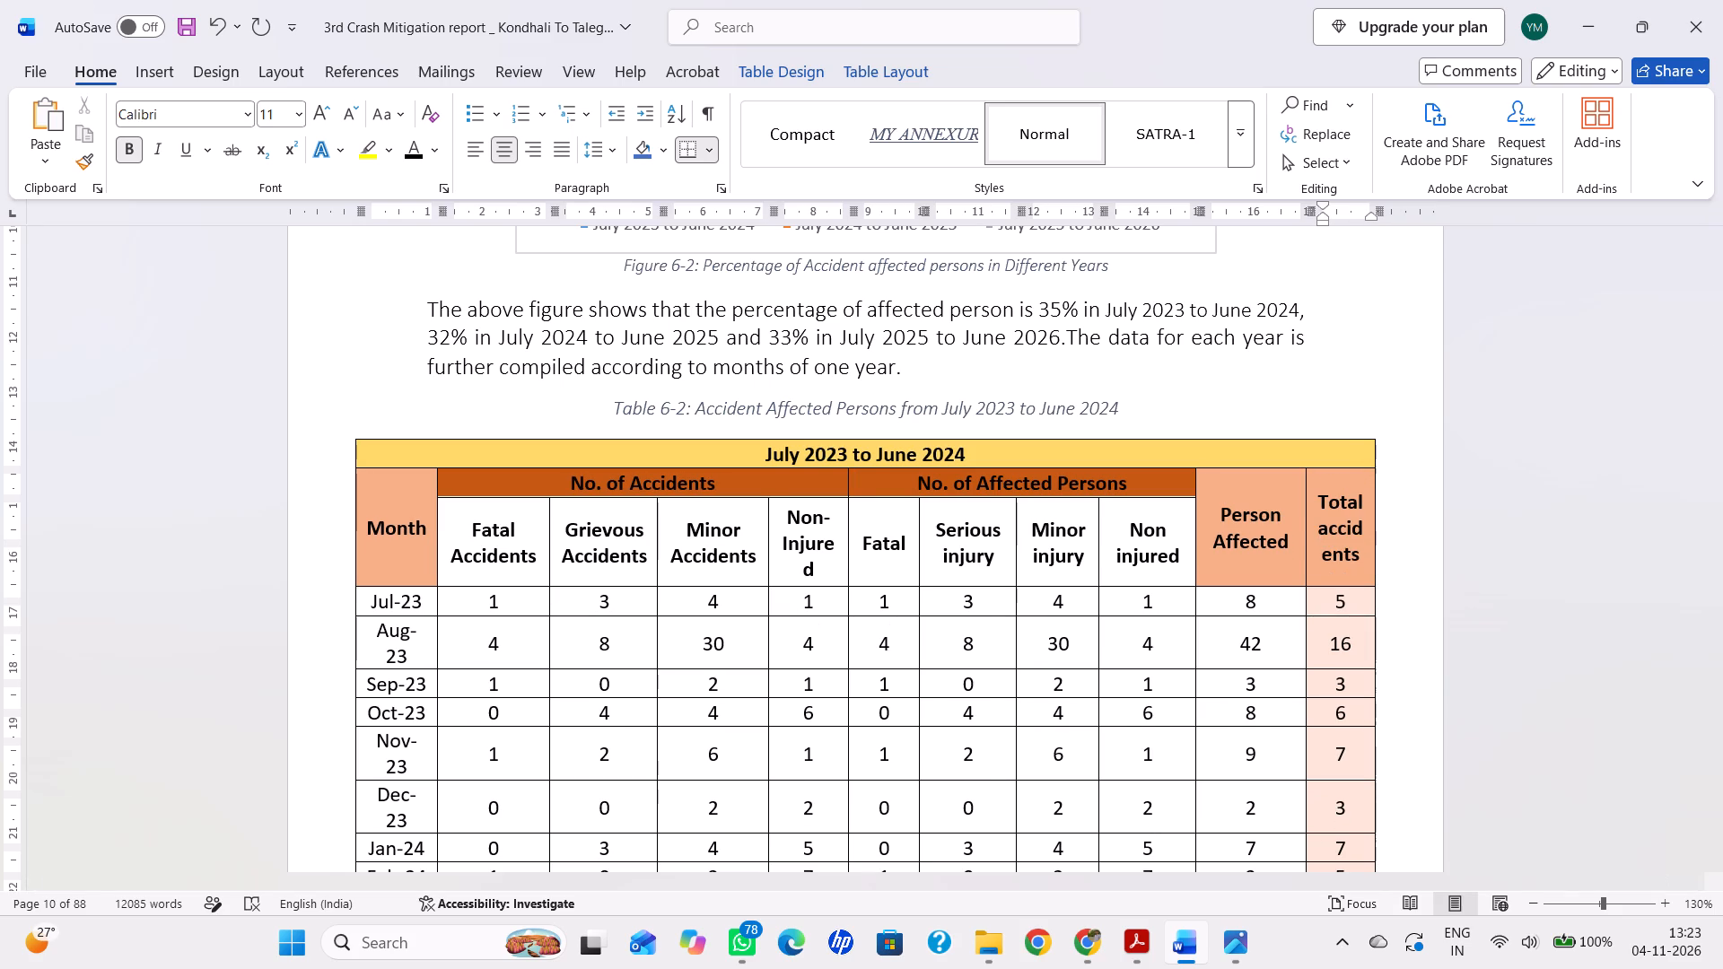
left_click(1482, 623)
key("ctrl+s")
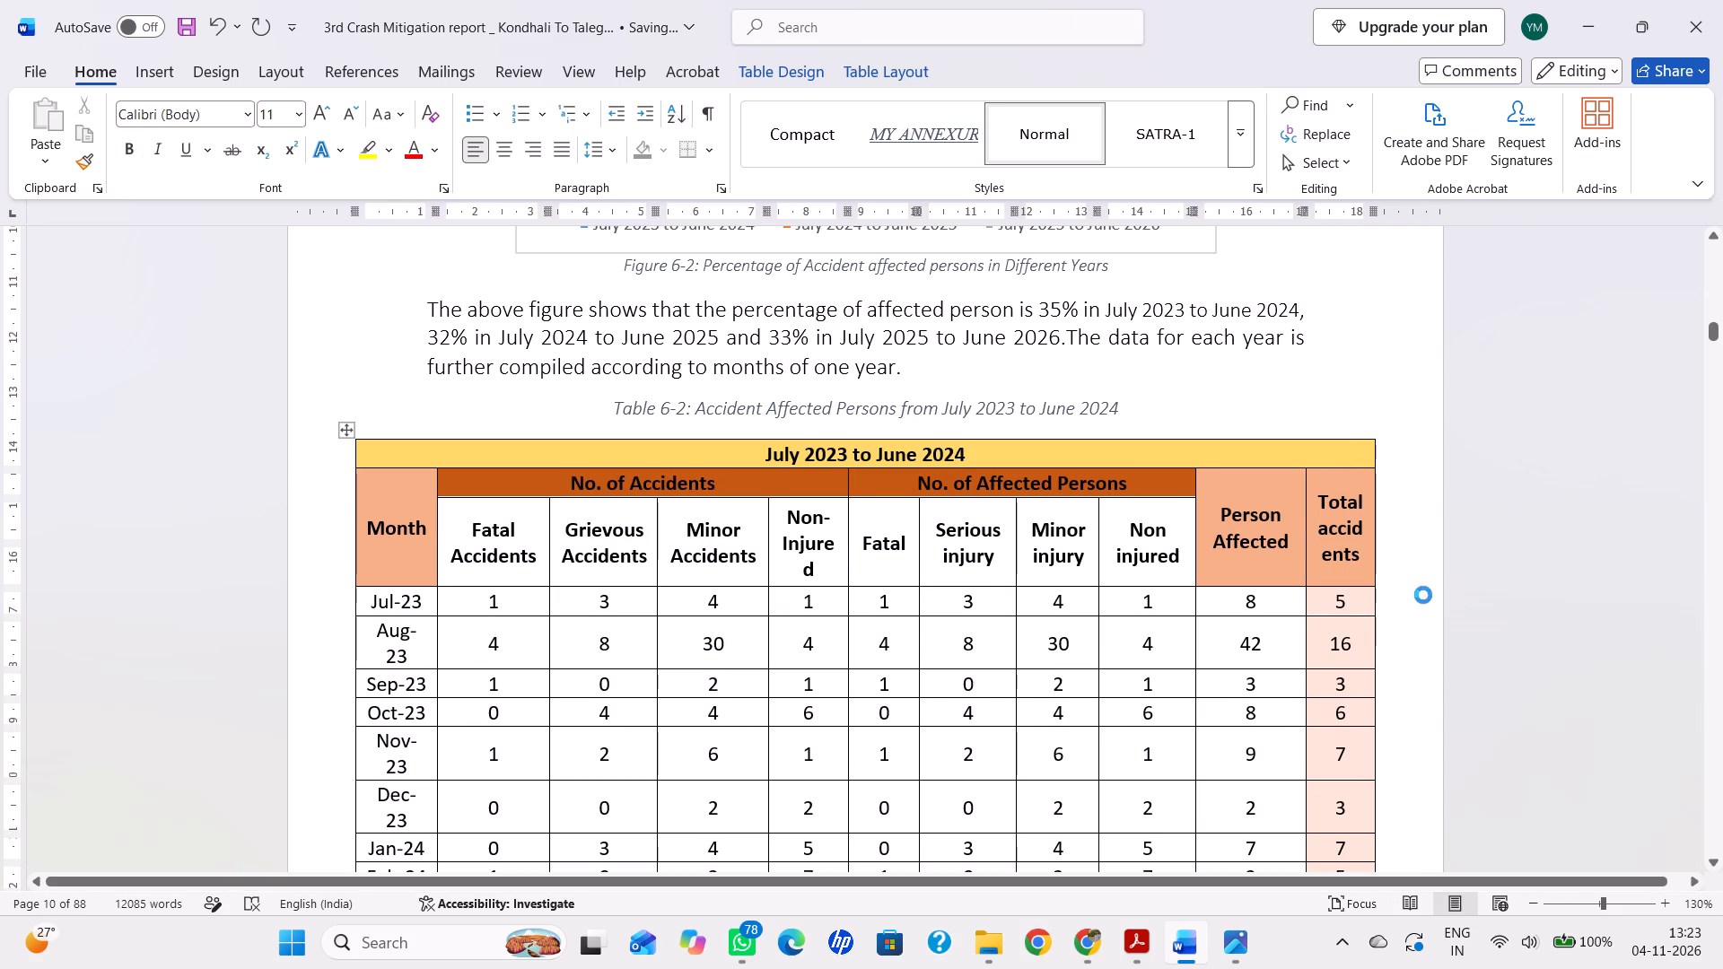
Reduce the height of the Total No. of Accidents pie chart above Table 6-2 to pull the table's last rows back.
scroll(1276, 533, "down", 4)
scroll(1187, 557, "down", 5)
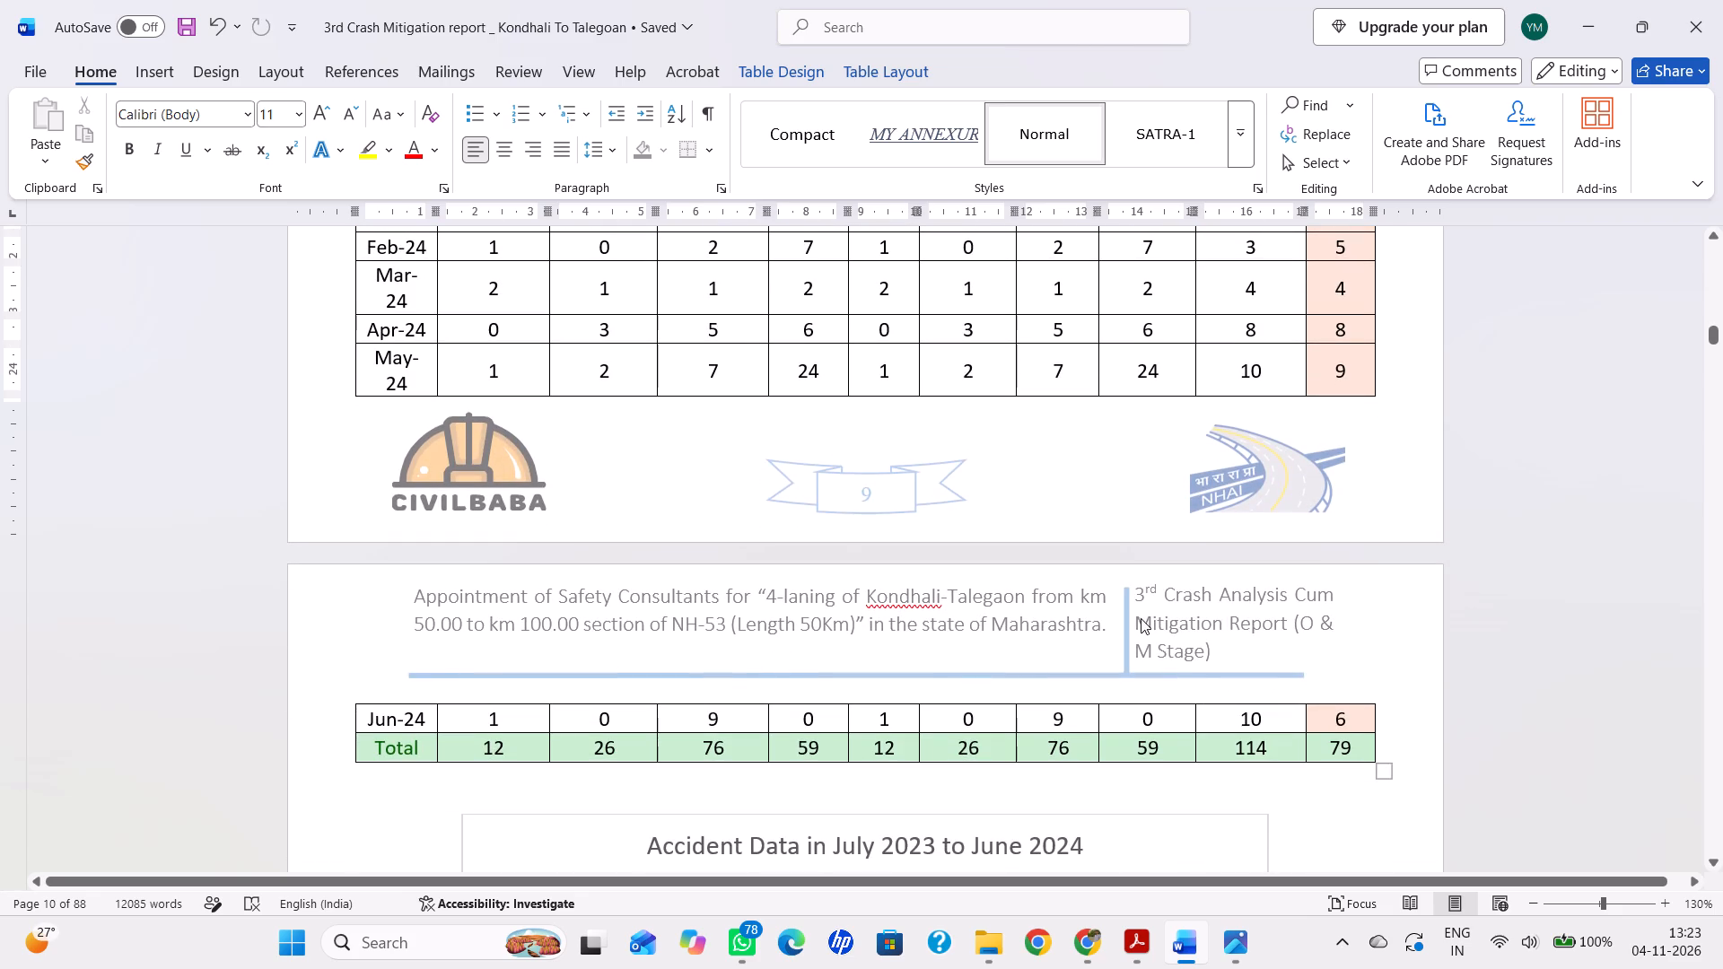
scroll(1141, 618, "up", 8)
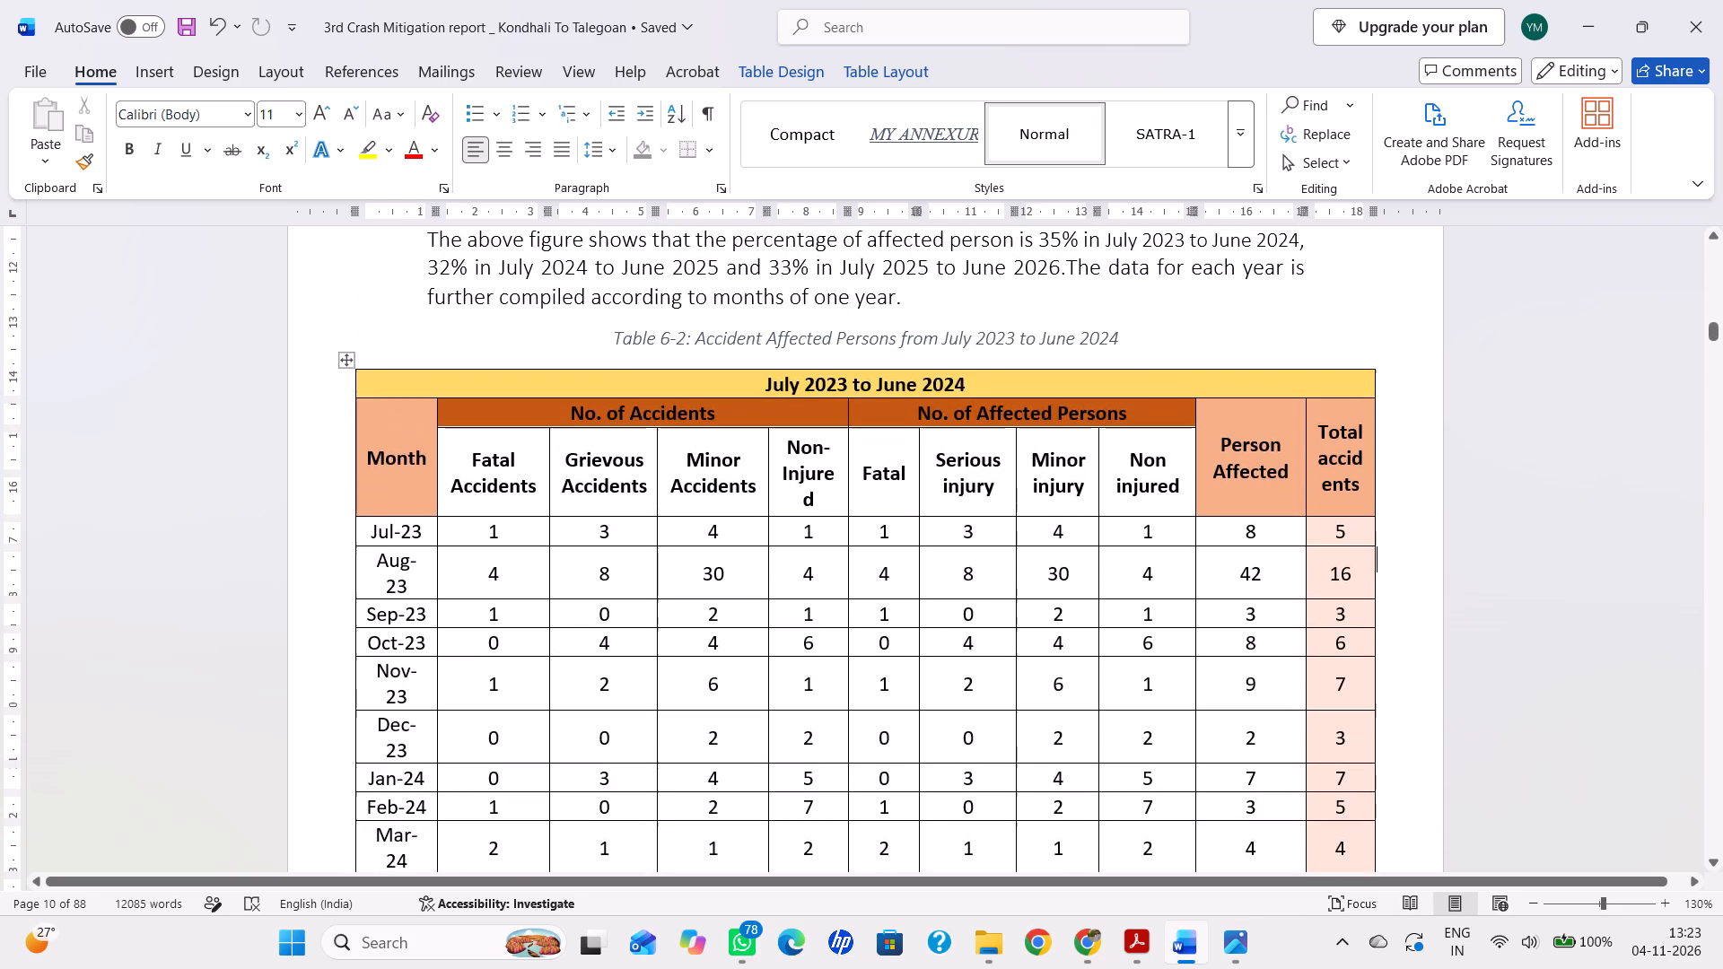
scroll(1135, 618, "down", 14)
scroll(1118, 639, "up", 9)
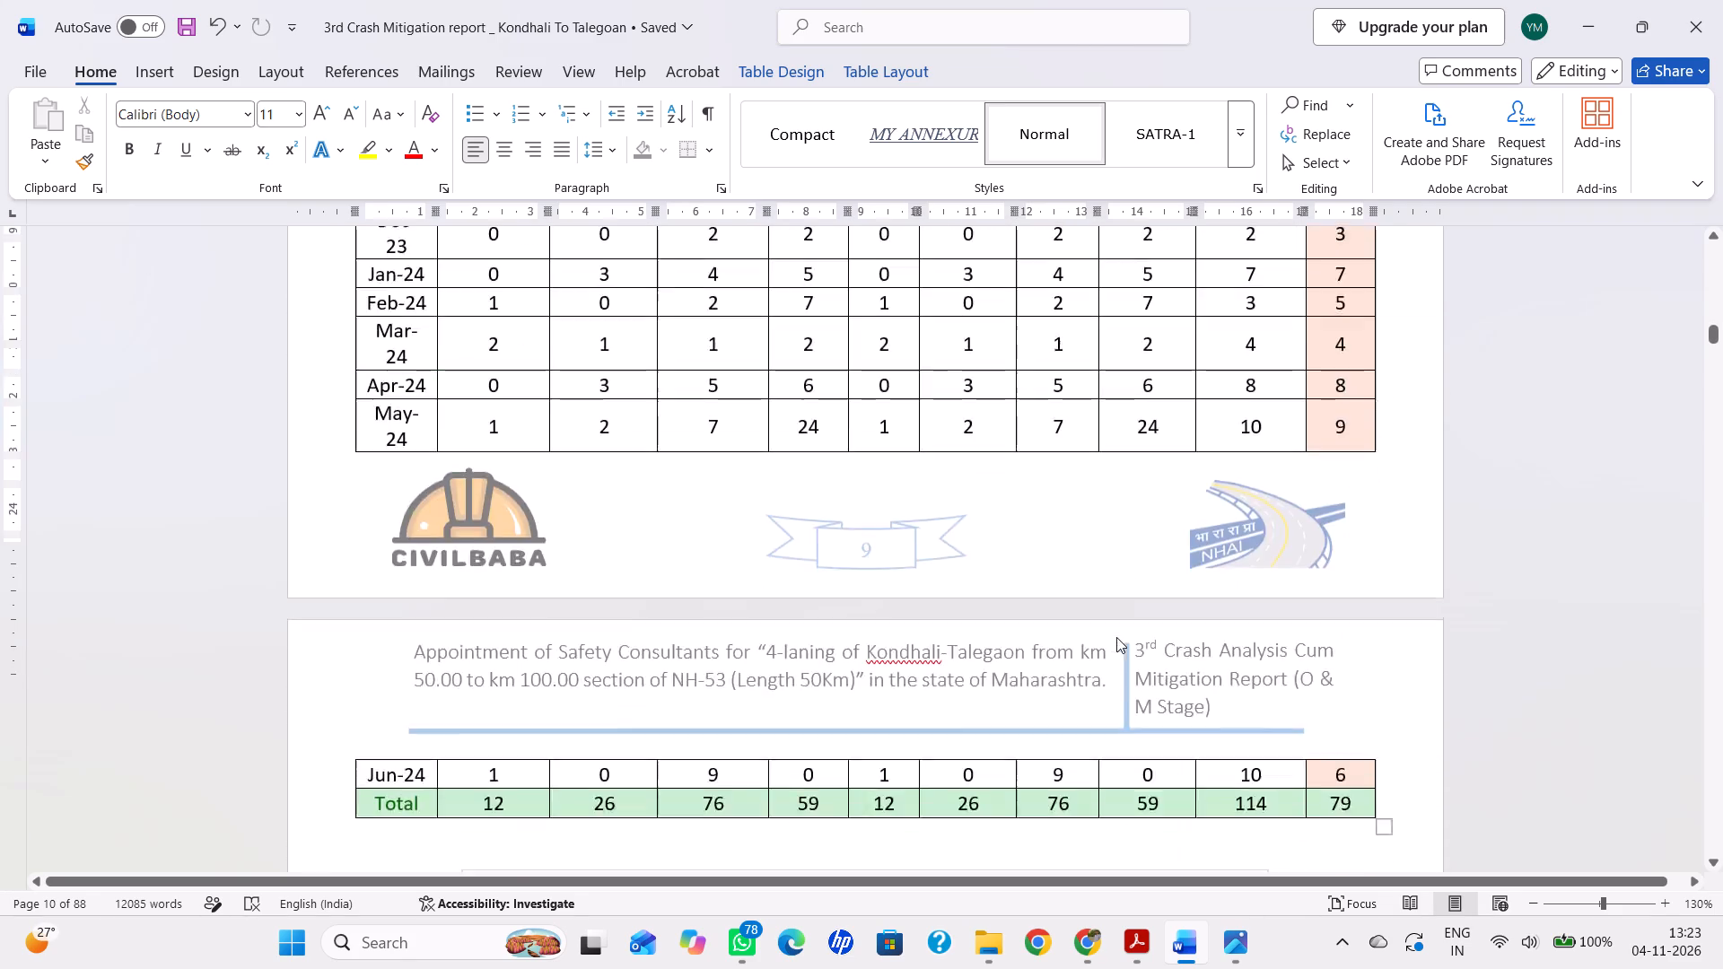
scroll(1116, 637, "up", 7)
scroll(1021, 615, "up", 11)
scroll(1019, 615, "down", 7)
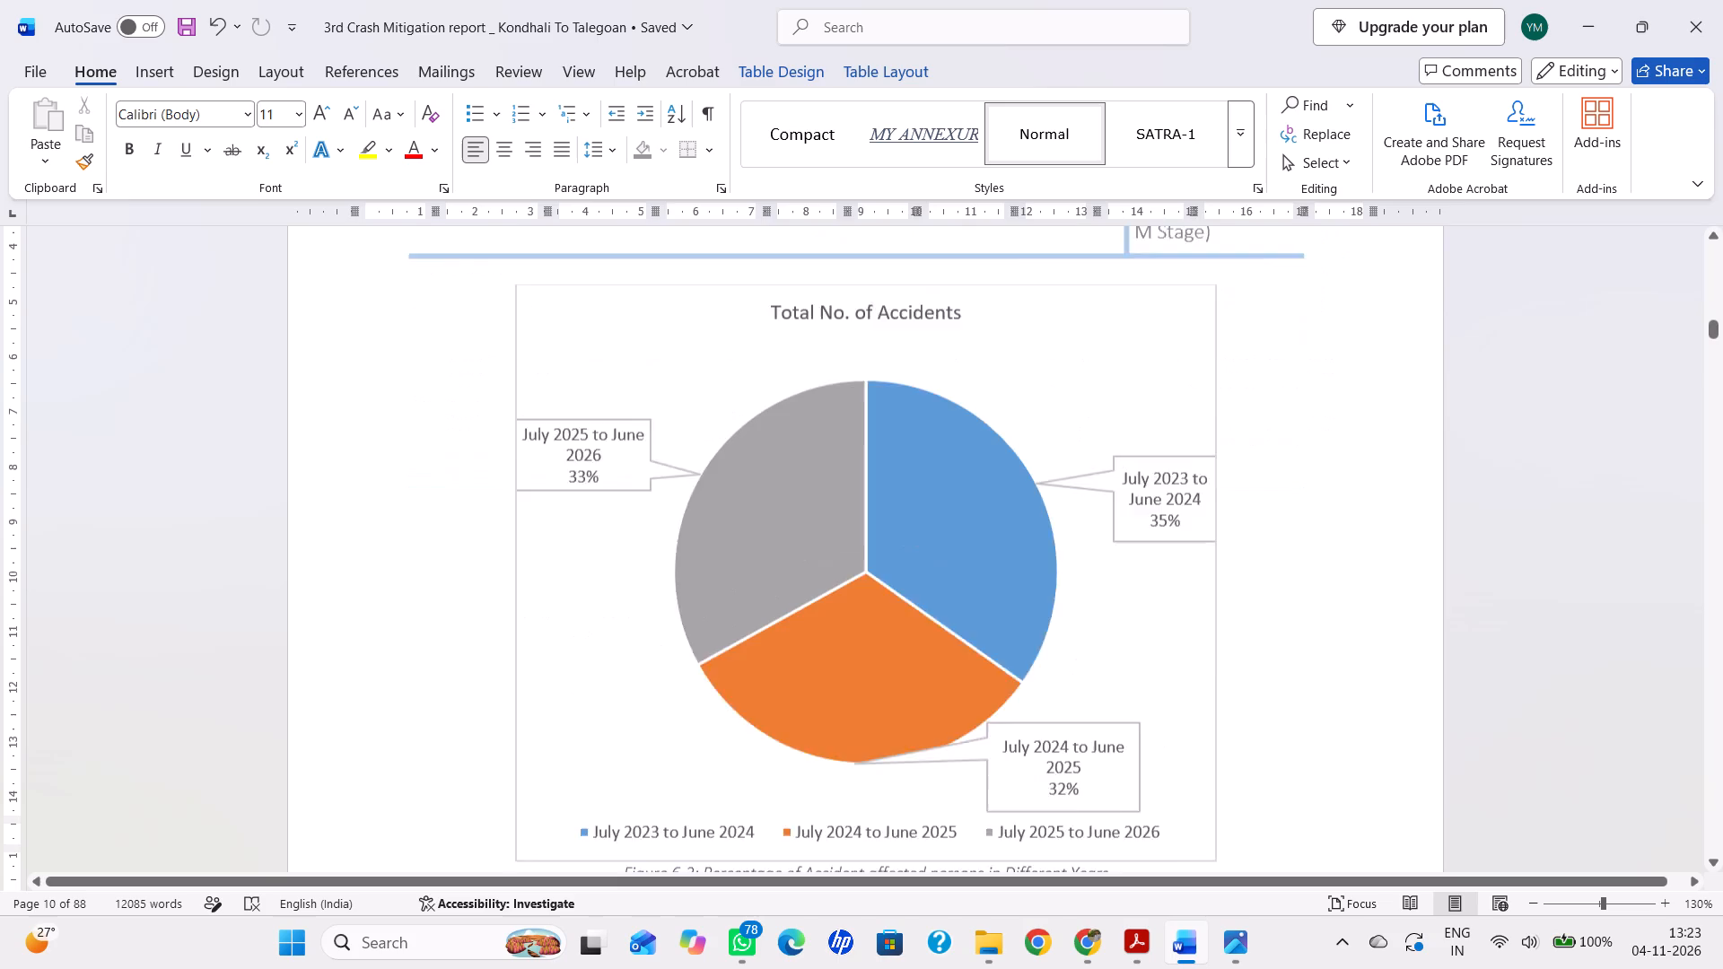
left_click(1161, 546)
left_click_drag(870, 605, 874, 557)
Shorten the Total No. of Accidents pie chart slightly more so Table 6-2's Total row fits on the same page.
scroll(874, 557, "down", 7)
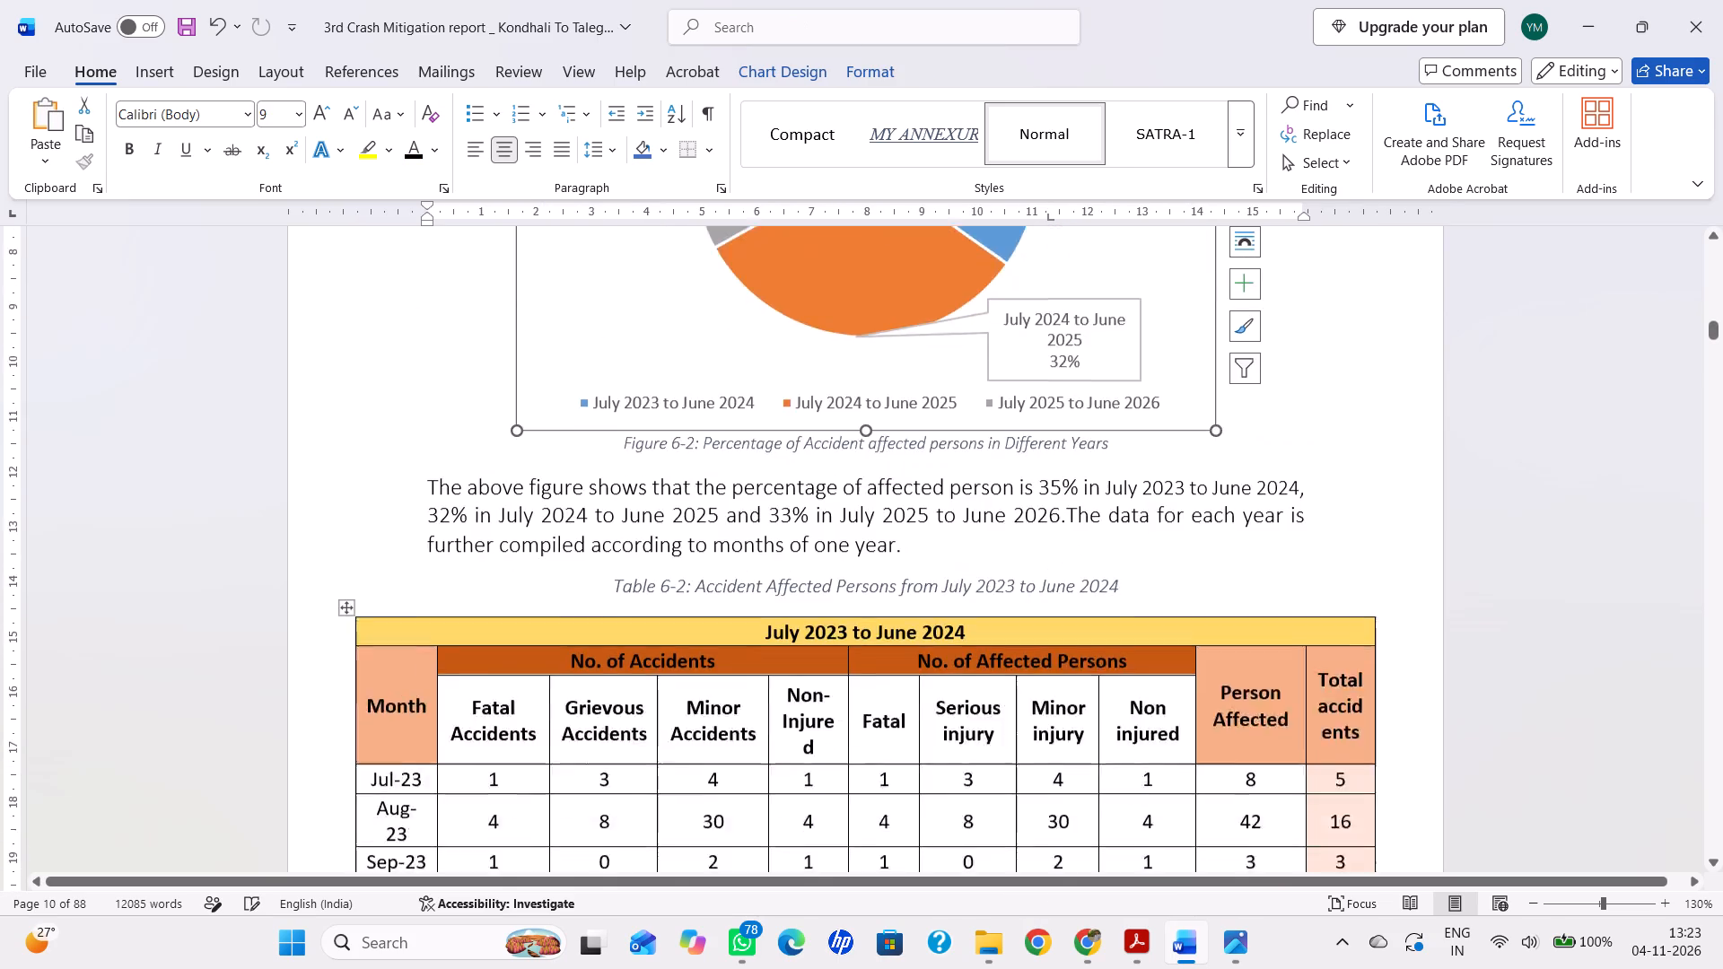
scroll(874, 557, "down", 14)
scroll(874, 557, "up", 9)
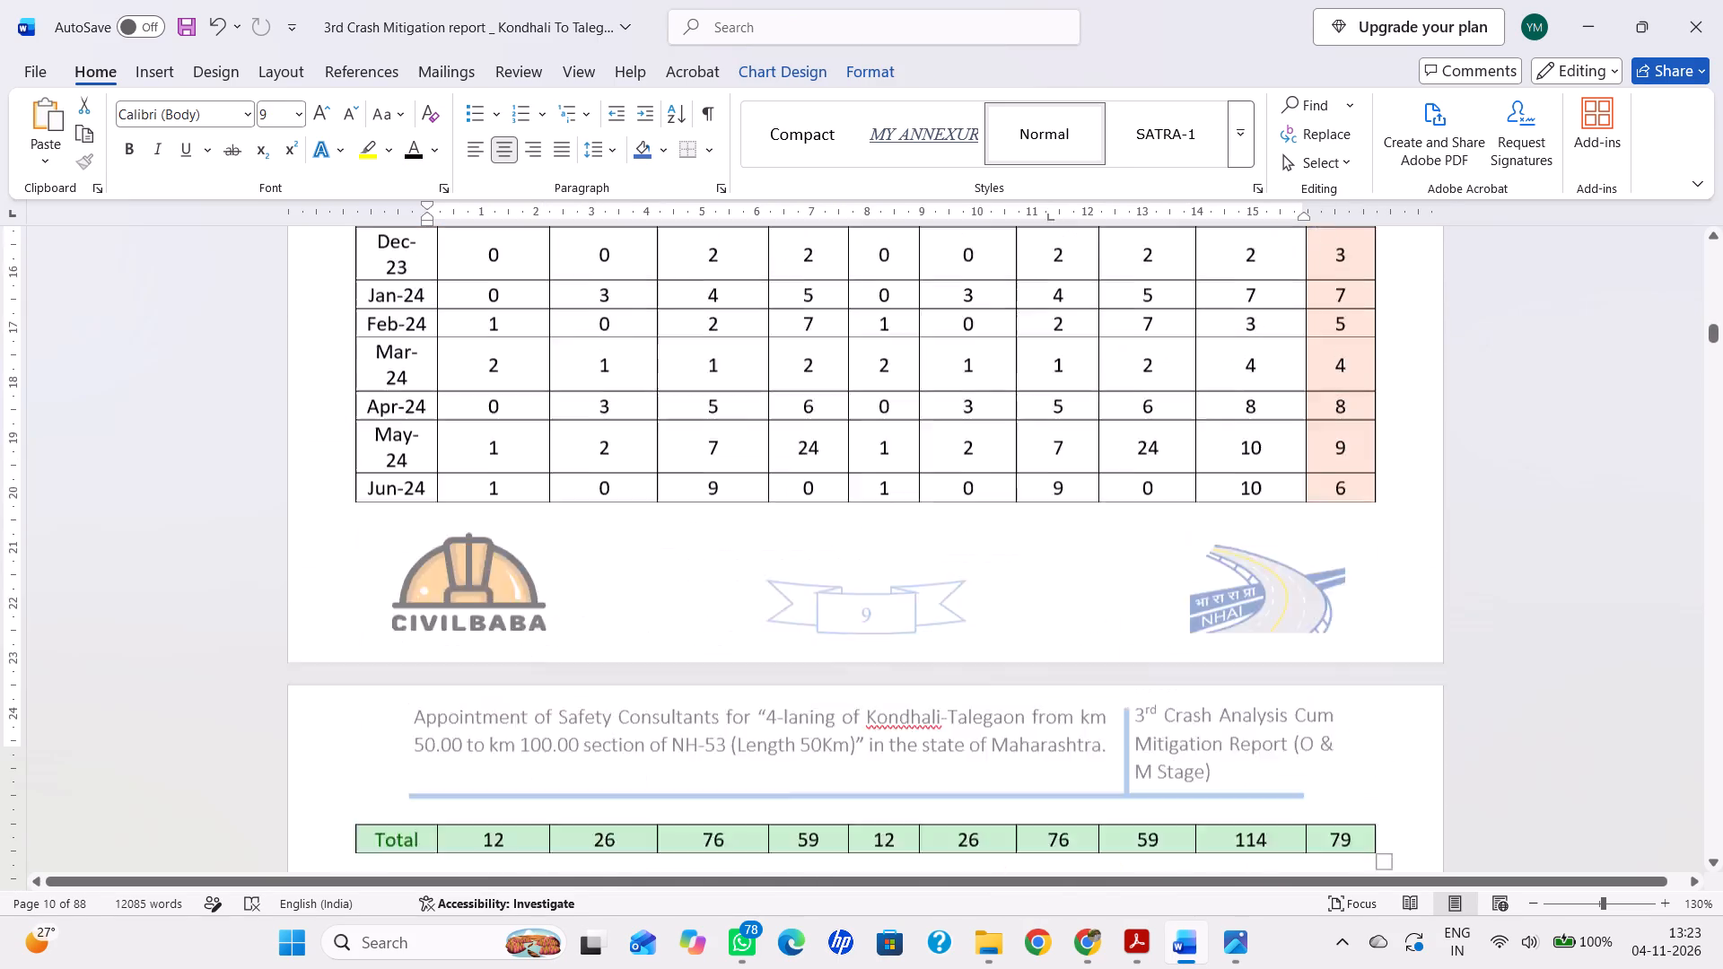
scroll(874, 557, "up", 10)
scroll(869, 554, "down", 1)
scroll(869, 554, "up", 4)
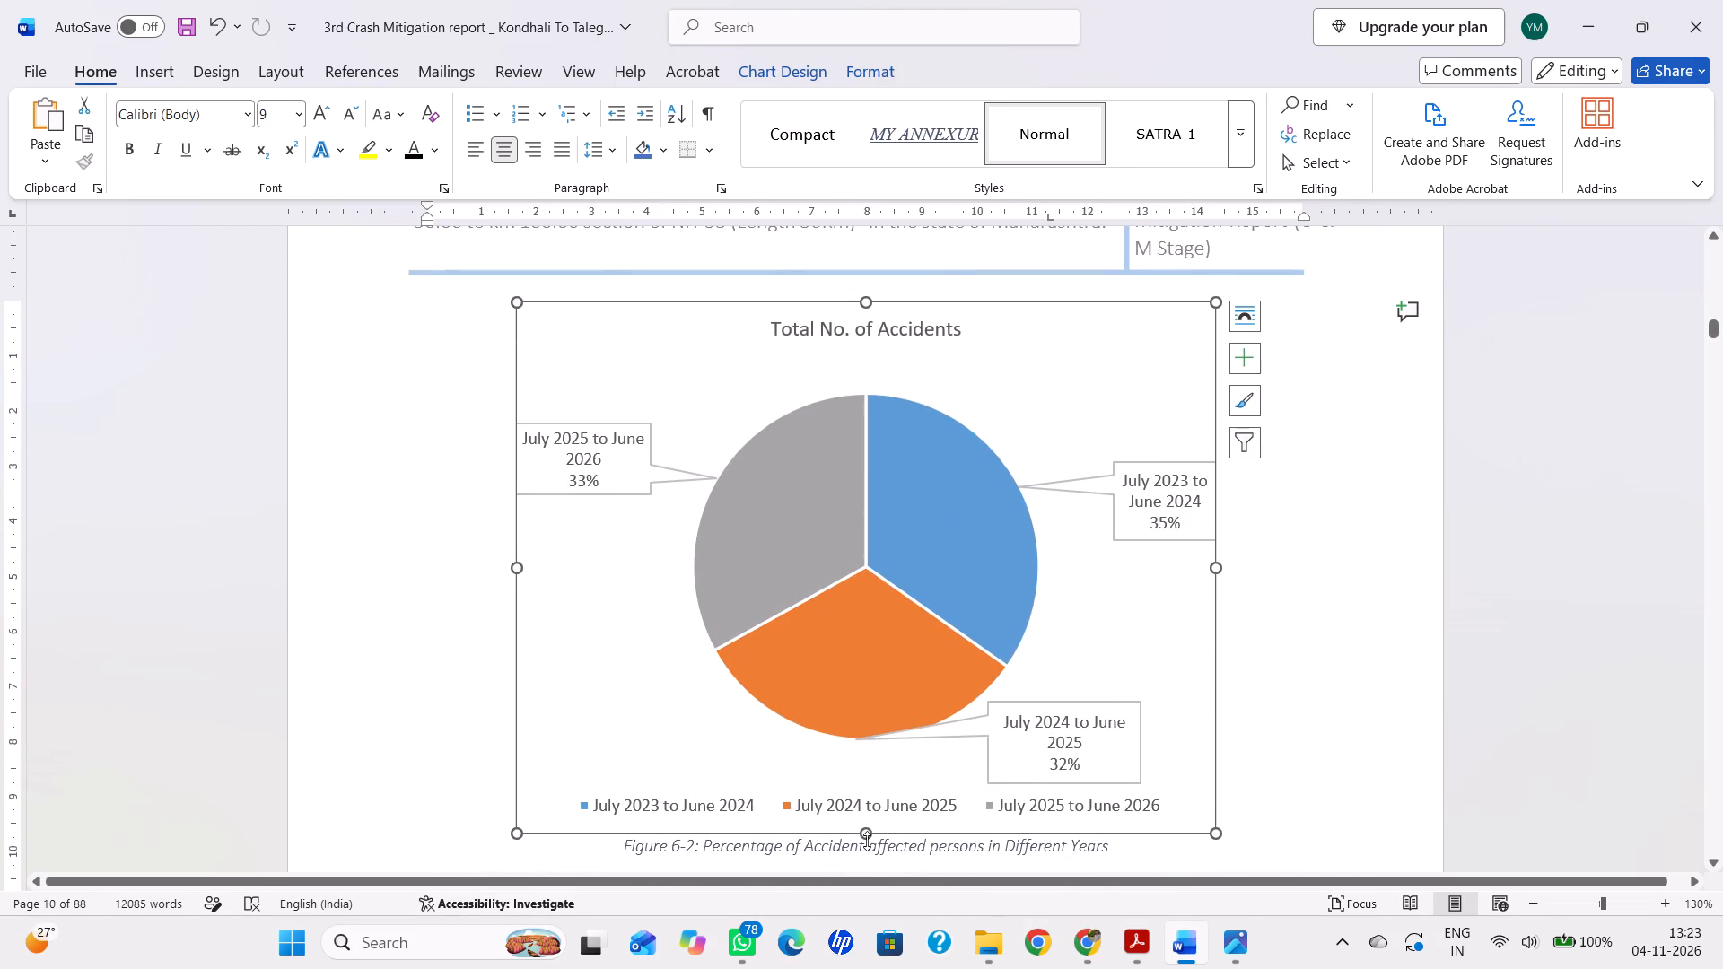
left_click_drag(867, 827, 870, 816)
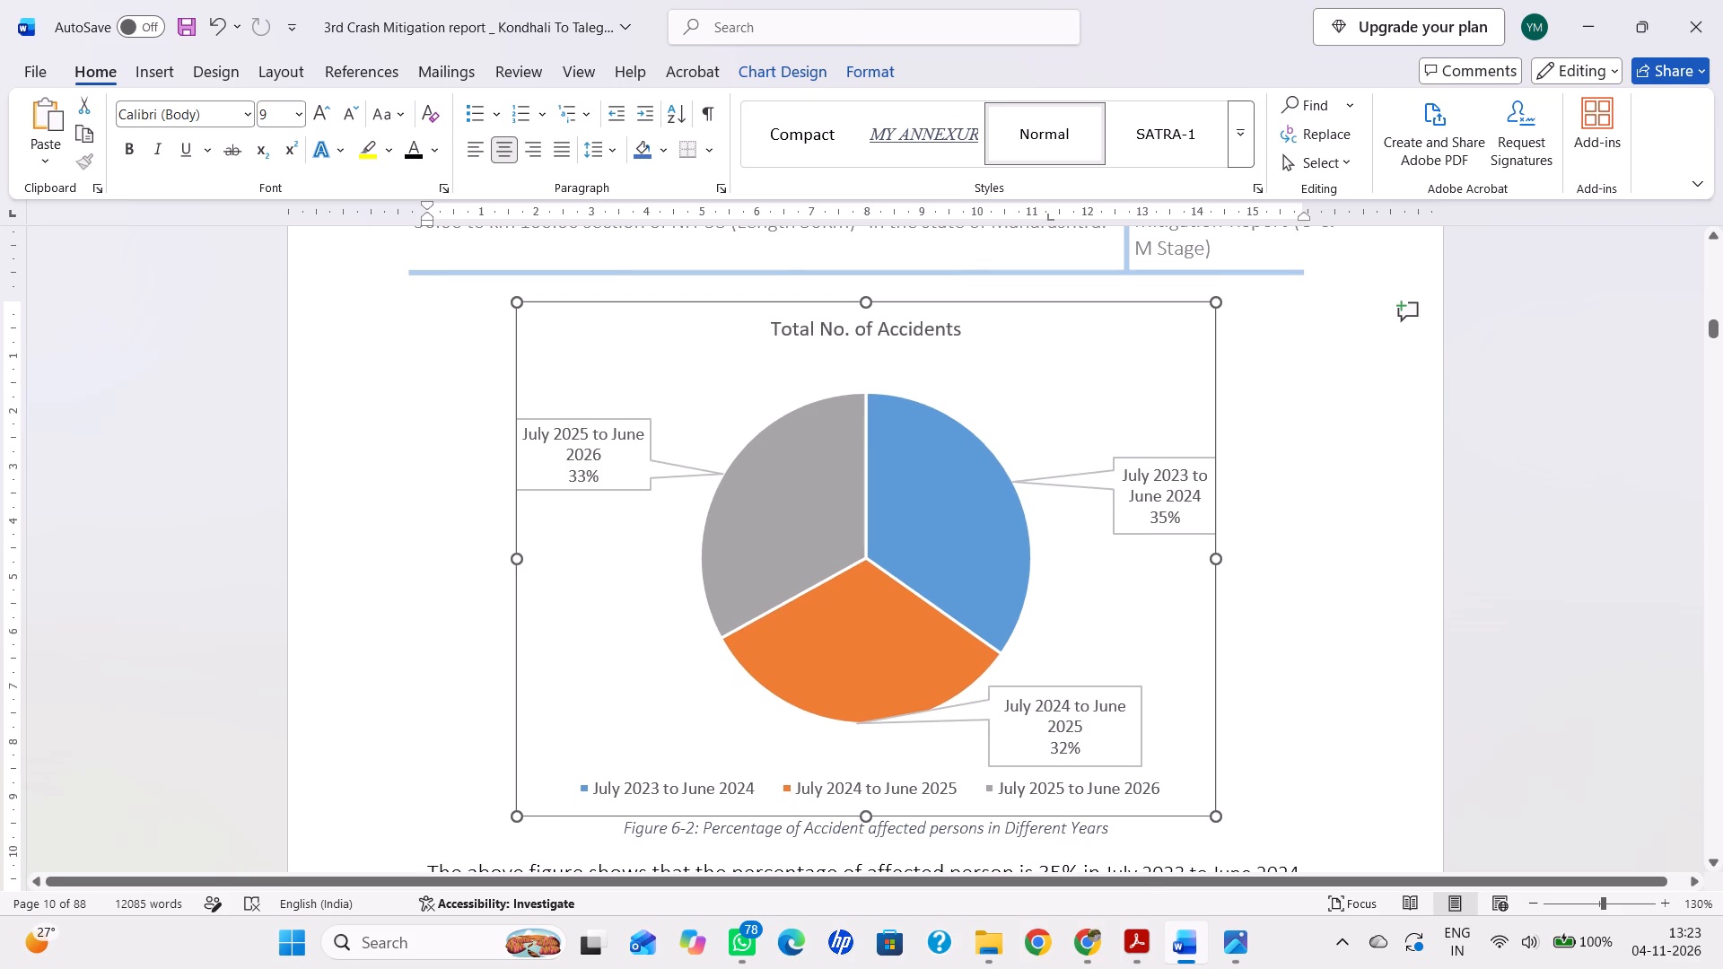
Remove the blank space above the Accident Data in July 2023 to June 2024 chart and save the report.
scroll(880, 689, "down", 18)
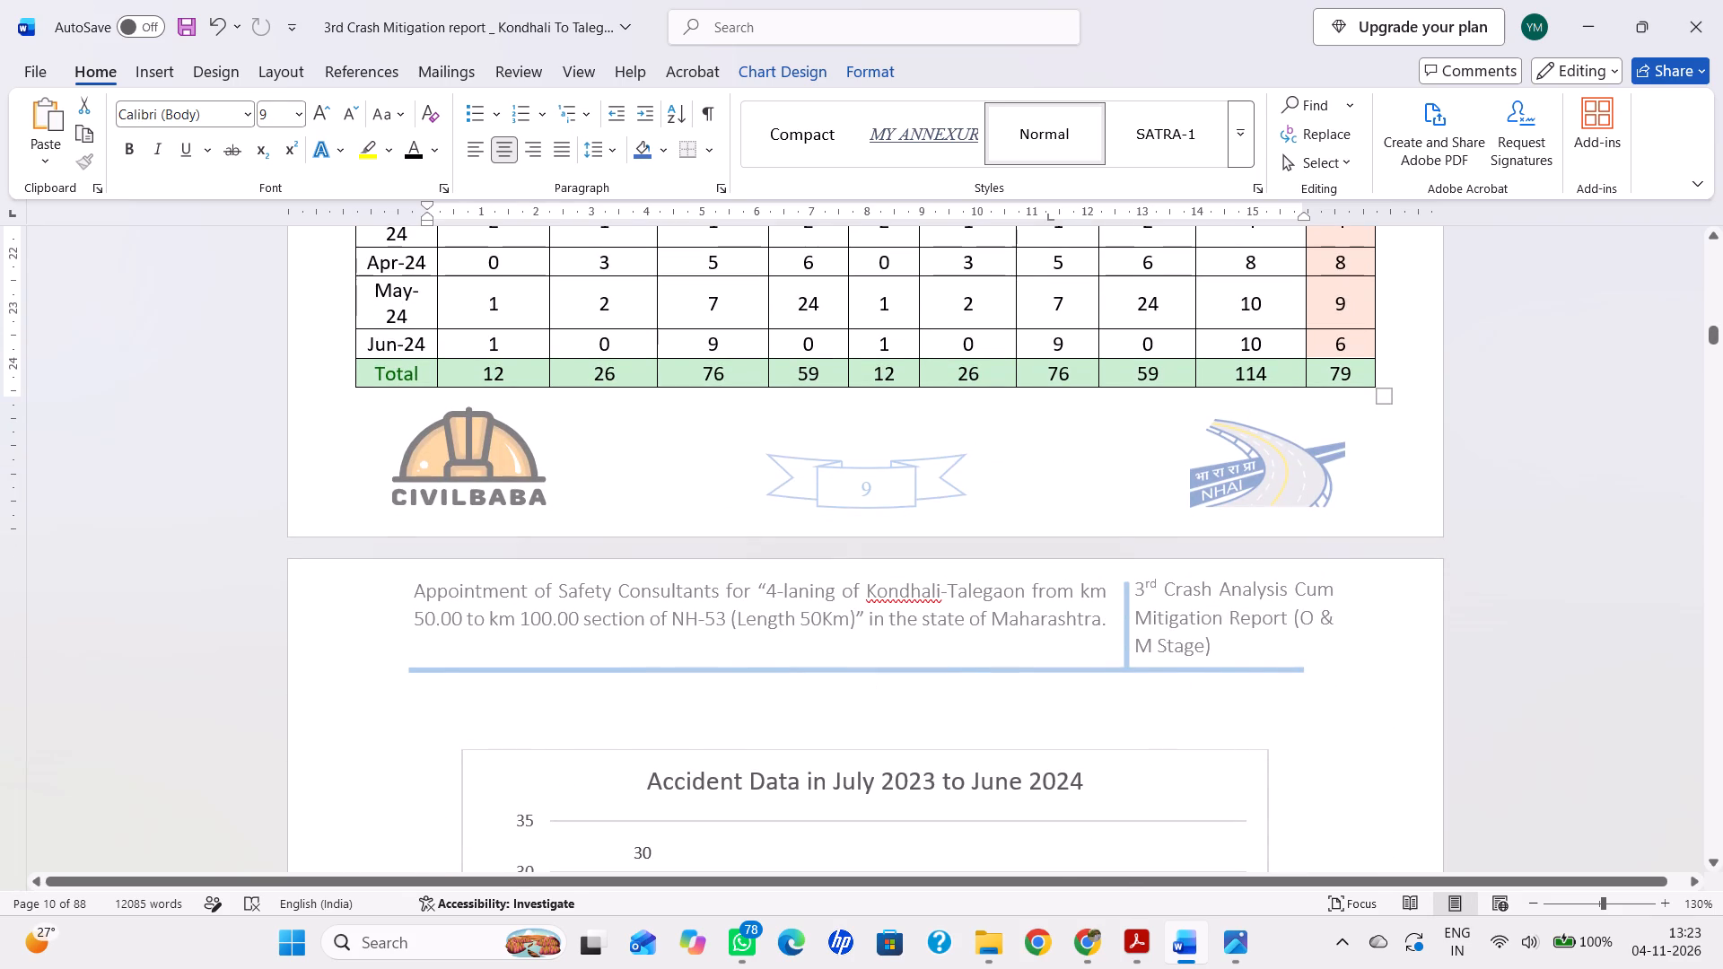
left_click(874, 736)
key("BackSpace")
key("BackSpace")
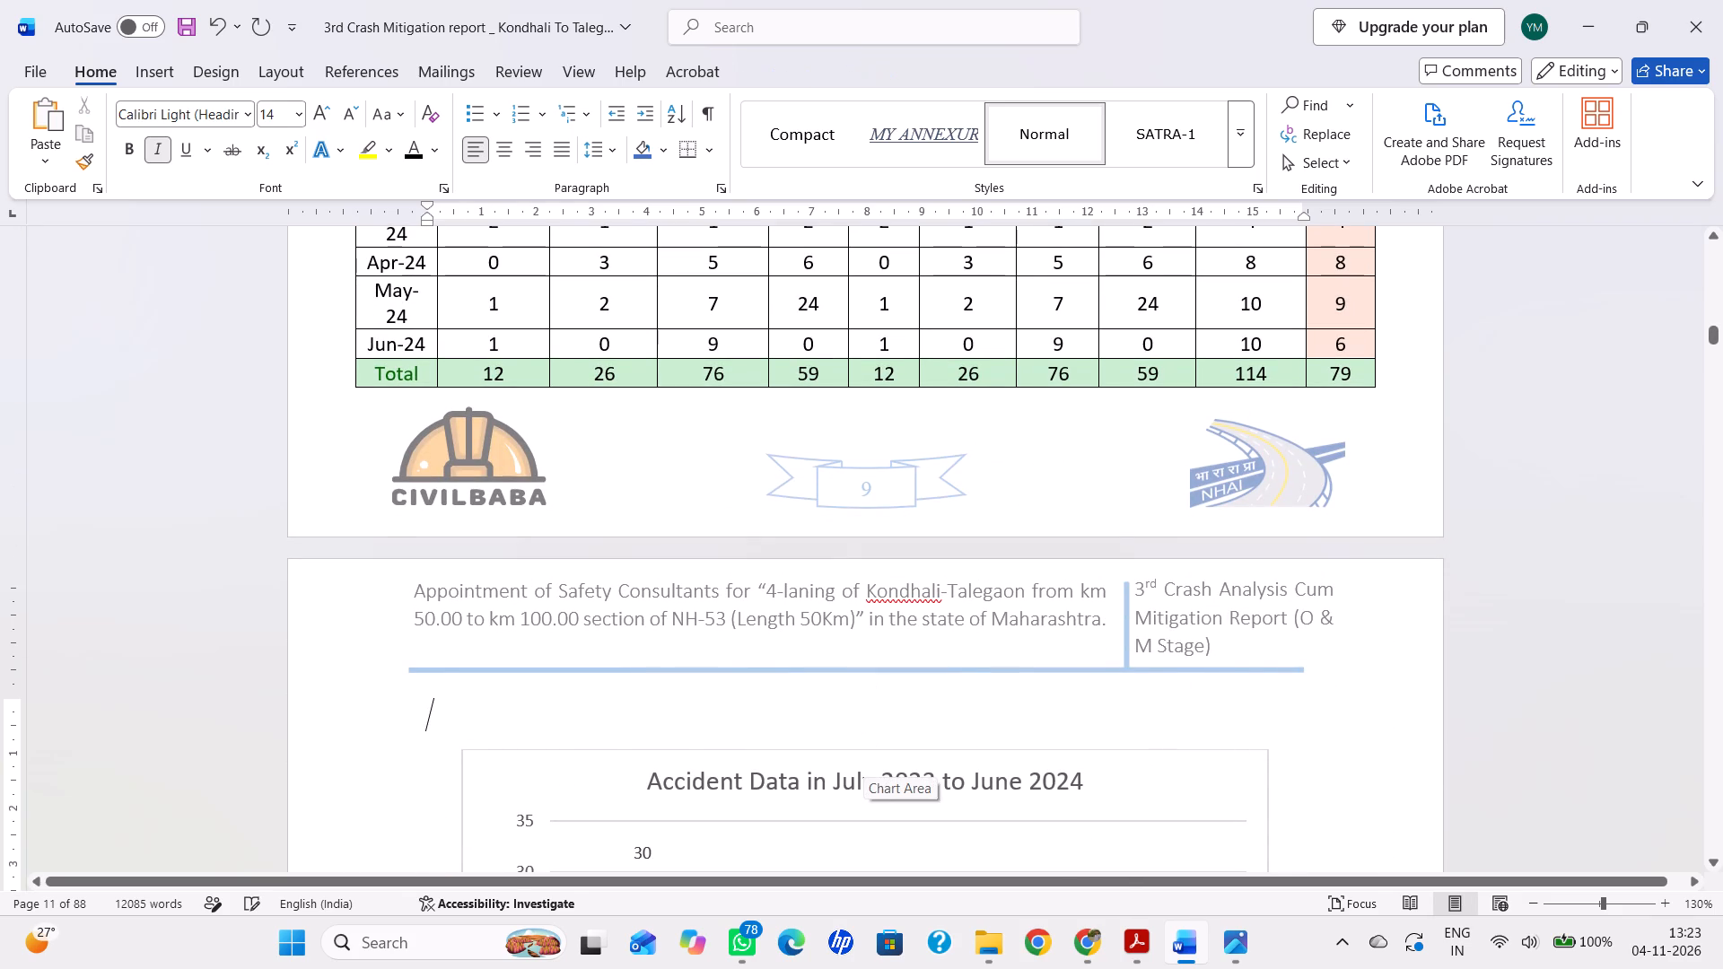
key("BackSpace")
key("Delete")
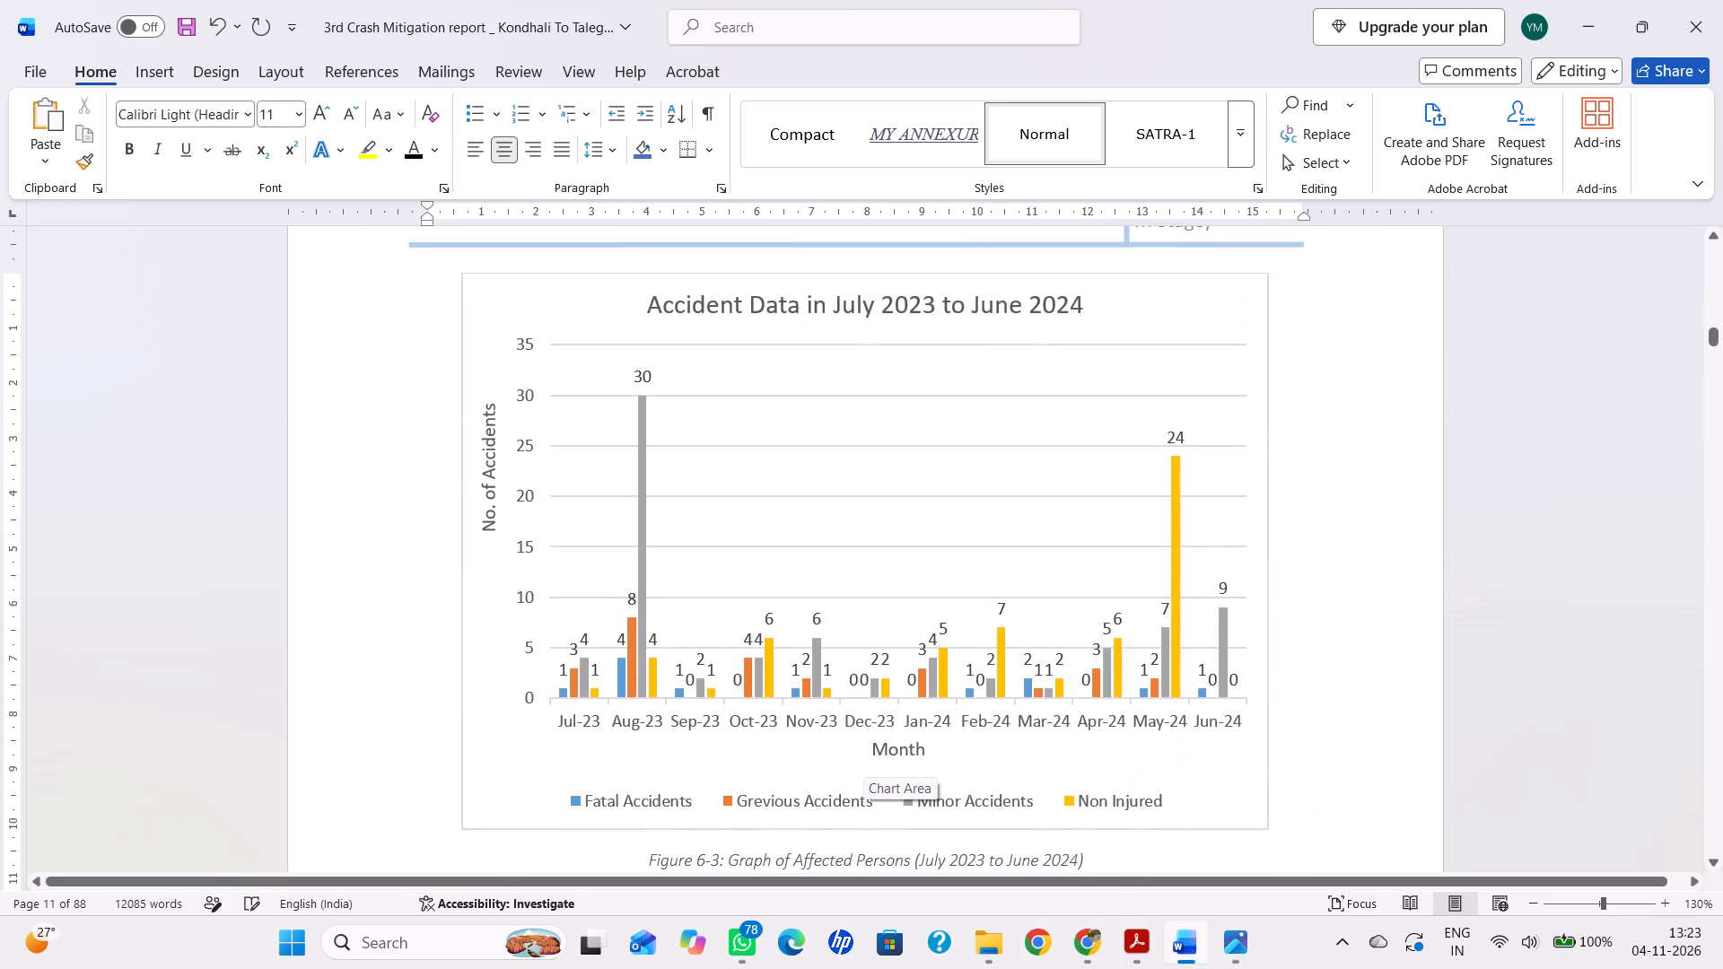
key("ctrl+s")
Save the Kondhali to Talegaon report again and close it.
scroll(863, 760, "down", 12)
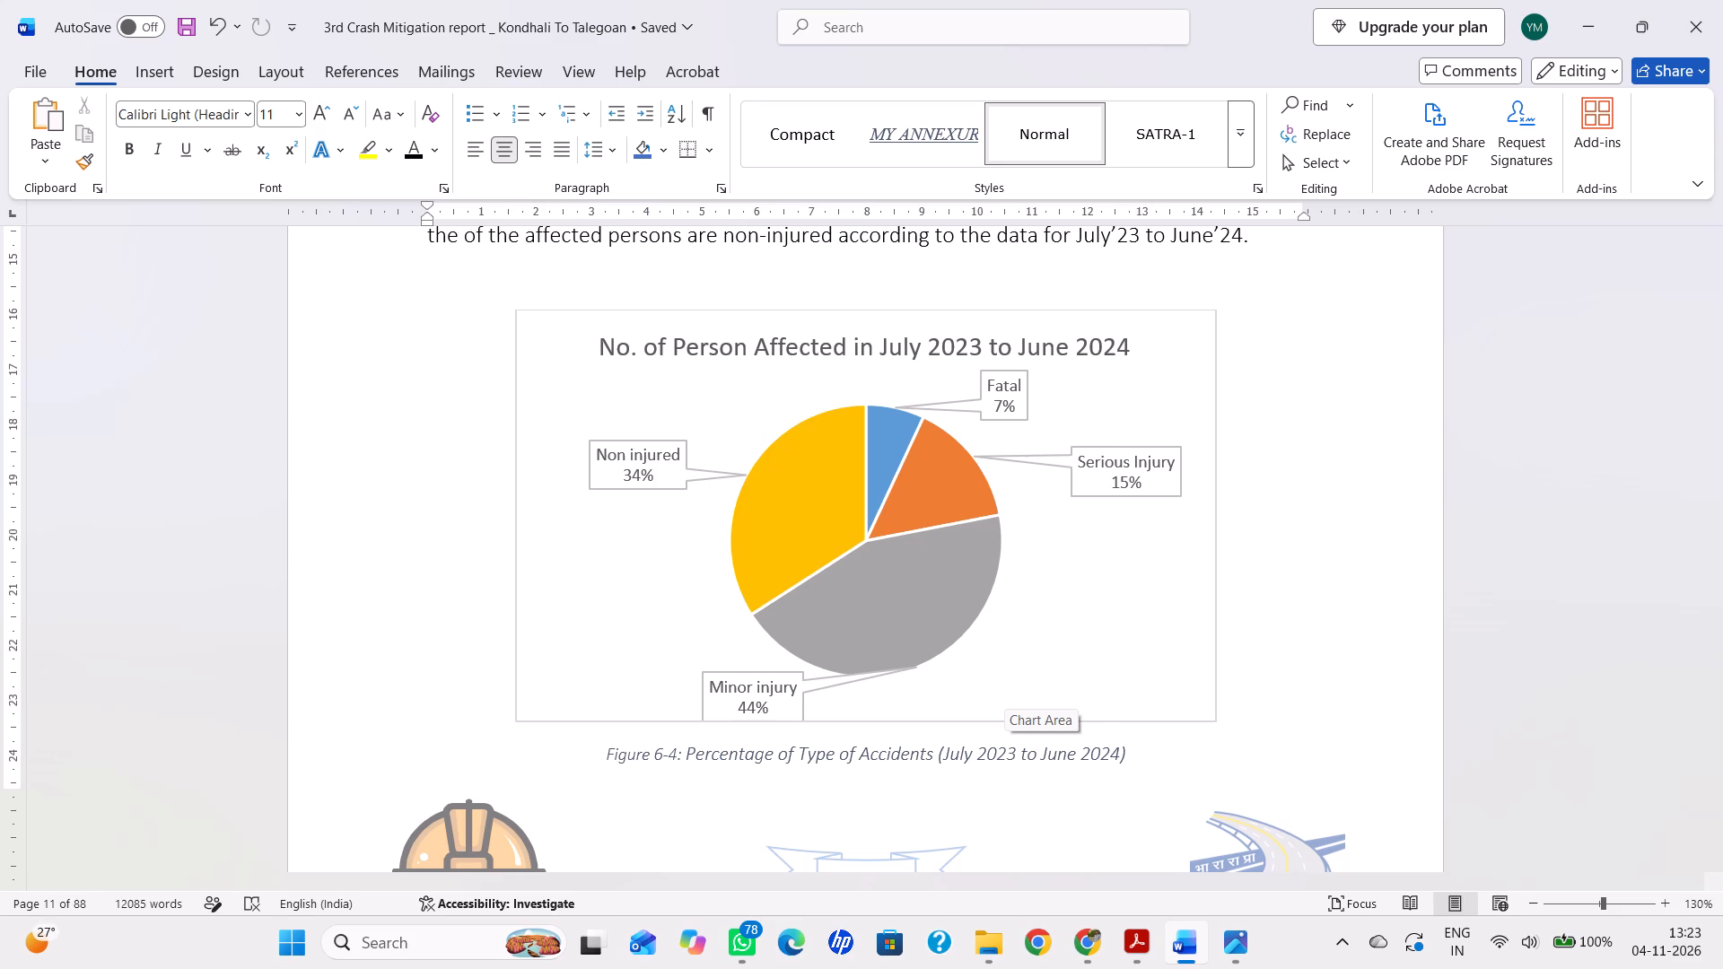
key("ctrl+s")
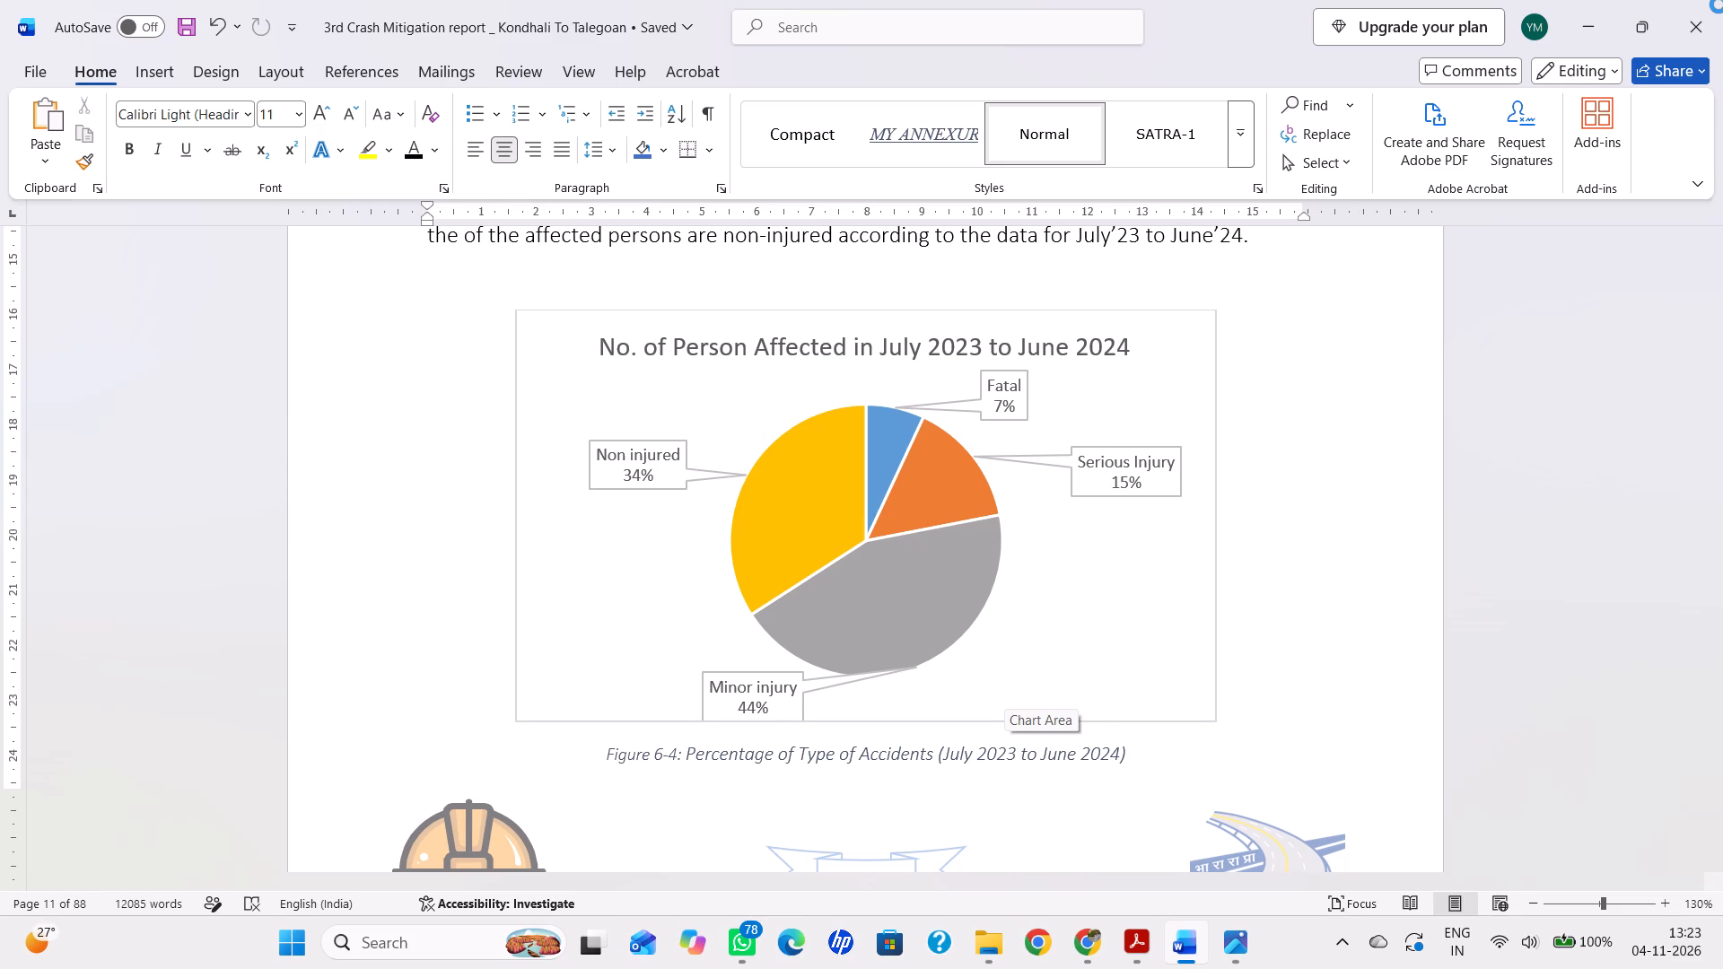
left_click(1708, 16)
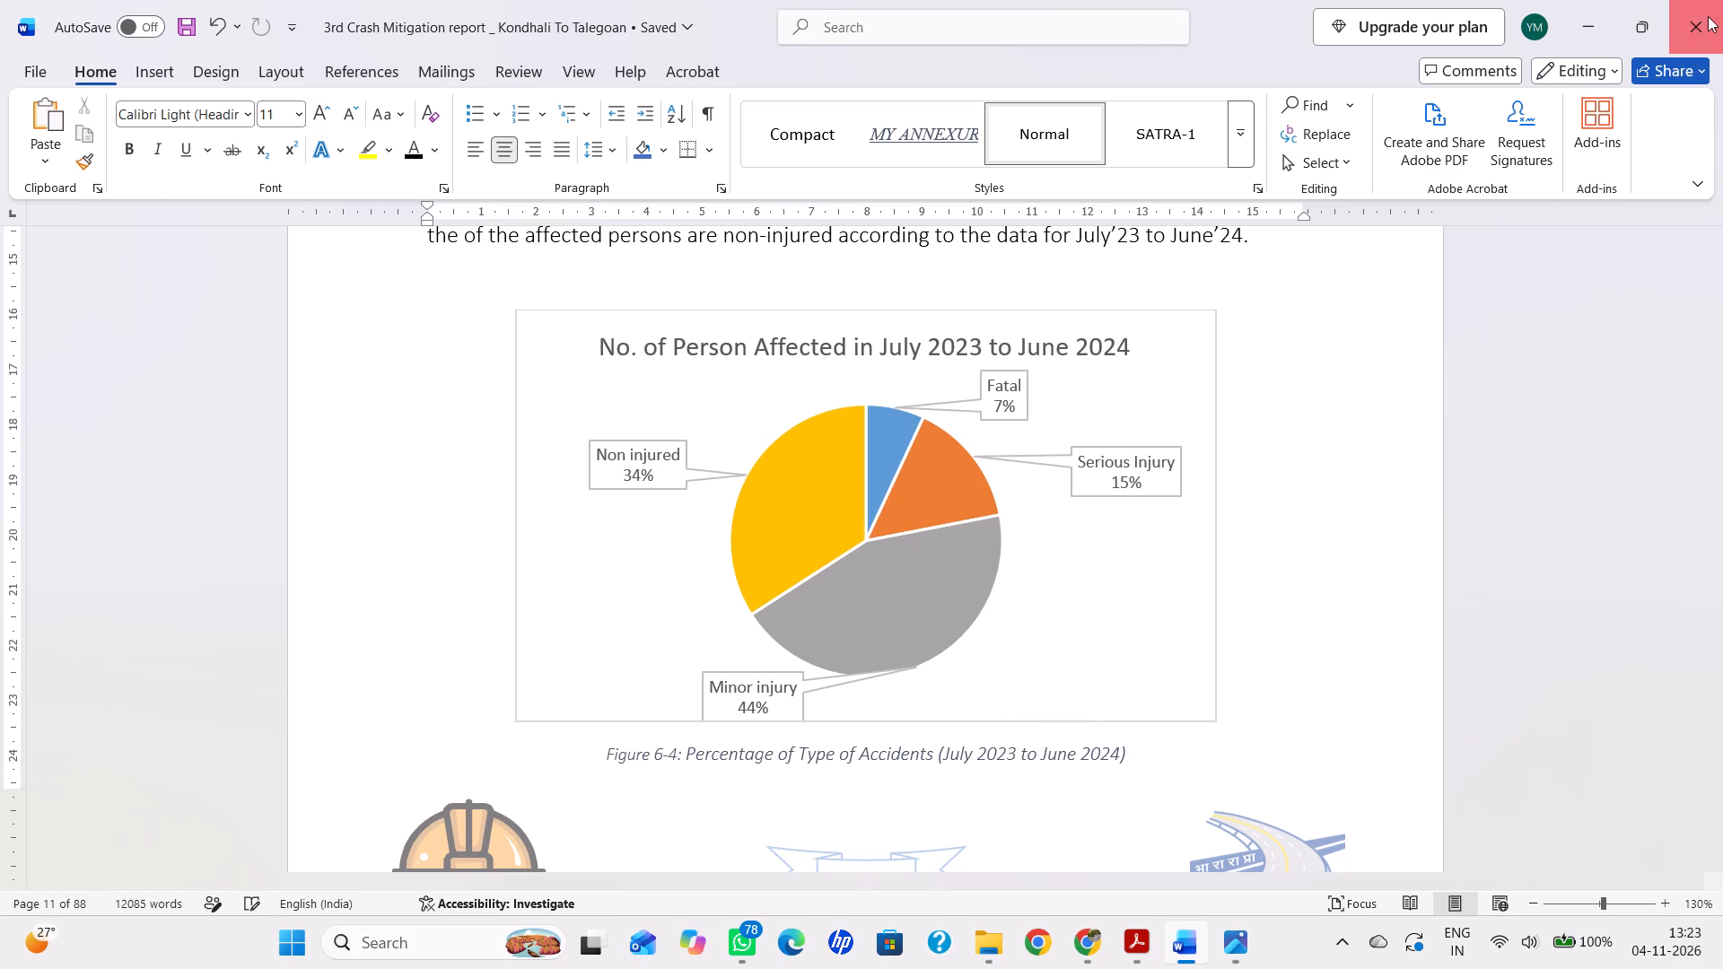
Refresh the File Explorer folder that holds the two 3rd Crash Mitigation reports.
left_click(1406, 600)
left_click(1120, 456)
right_click(1120, 456)
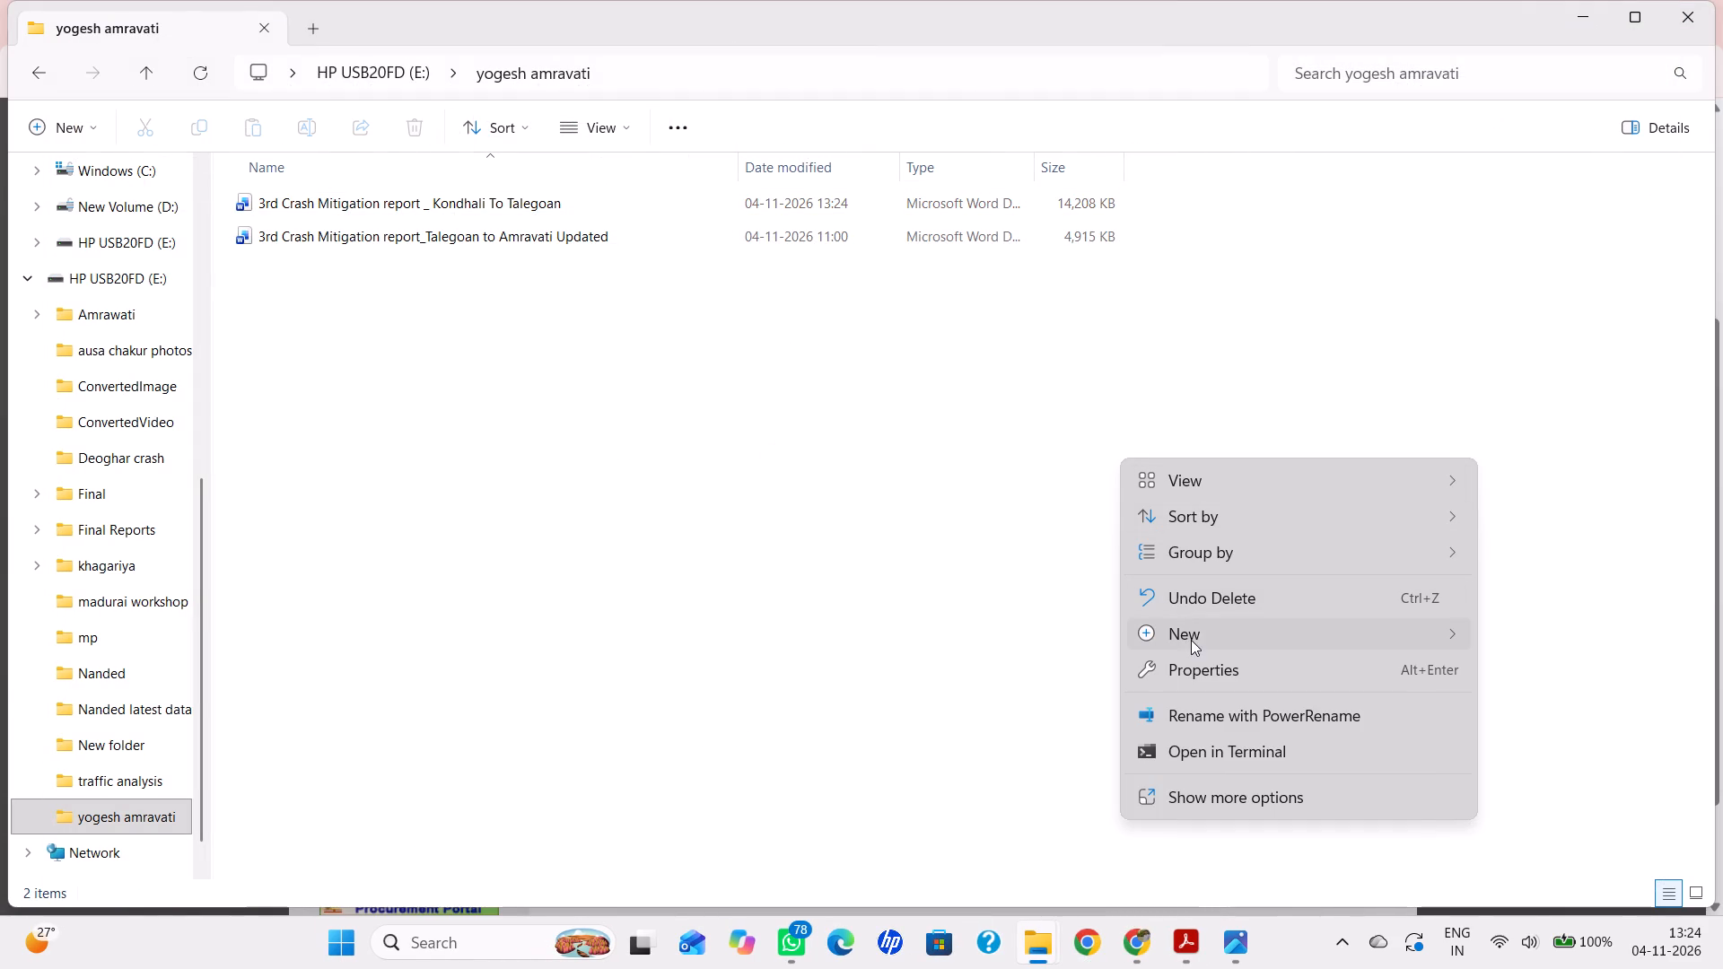
left_click(1216, 787)
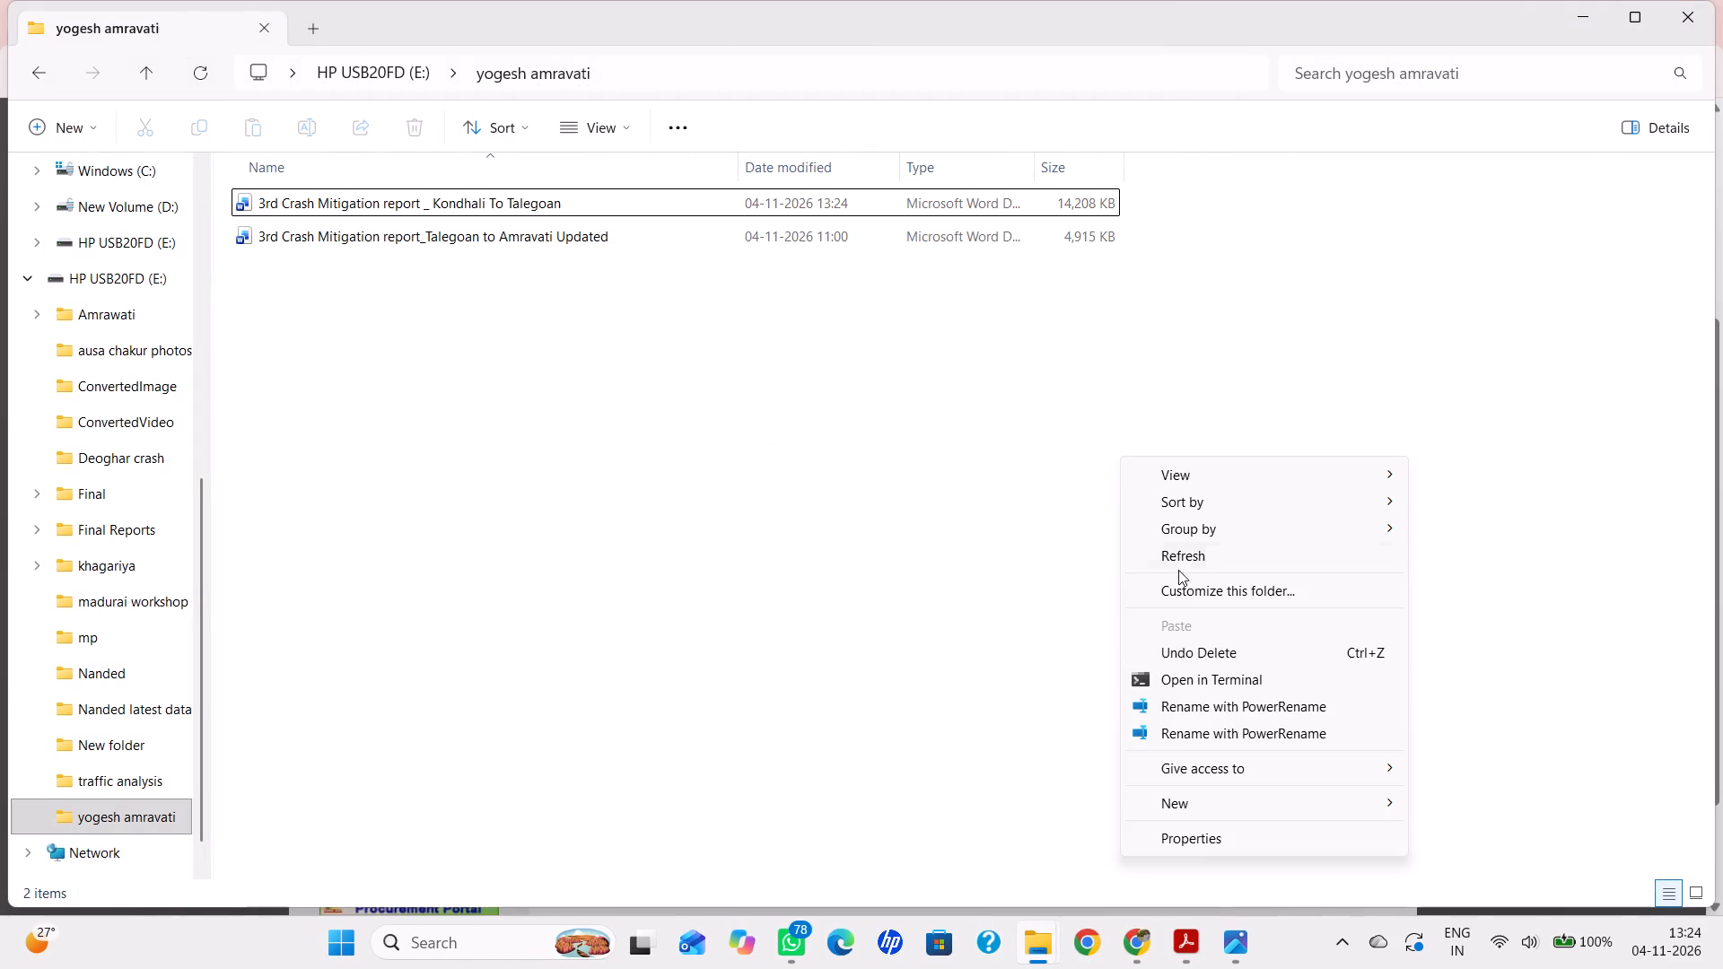
left_click(1179, 549)
Reopen the document 3rd Crash Mitigation report _ Kondhali To Talegoan in Word.
left_click(438, 320)
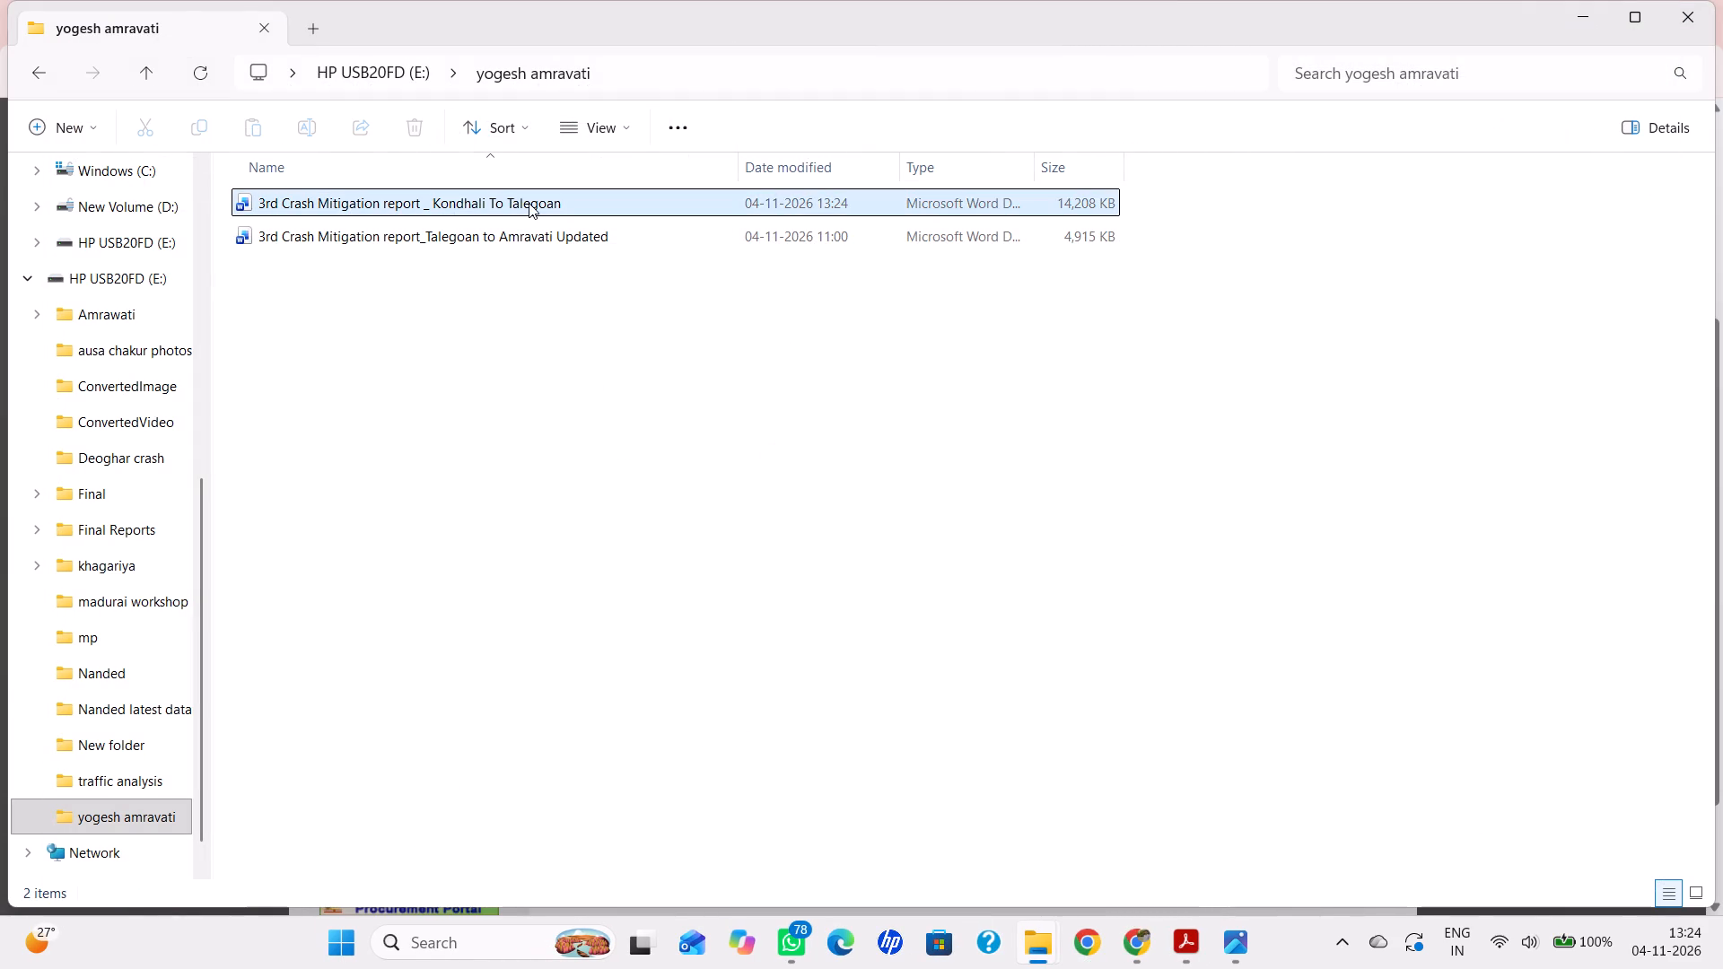
double_click(528, 205)
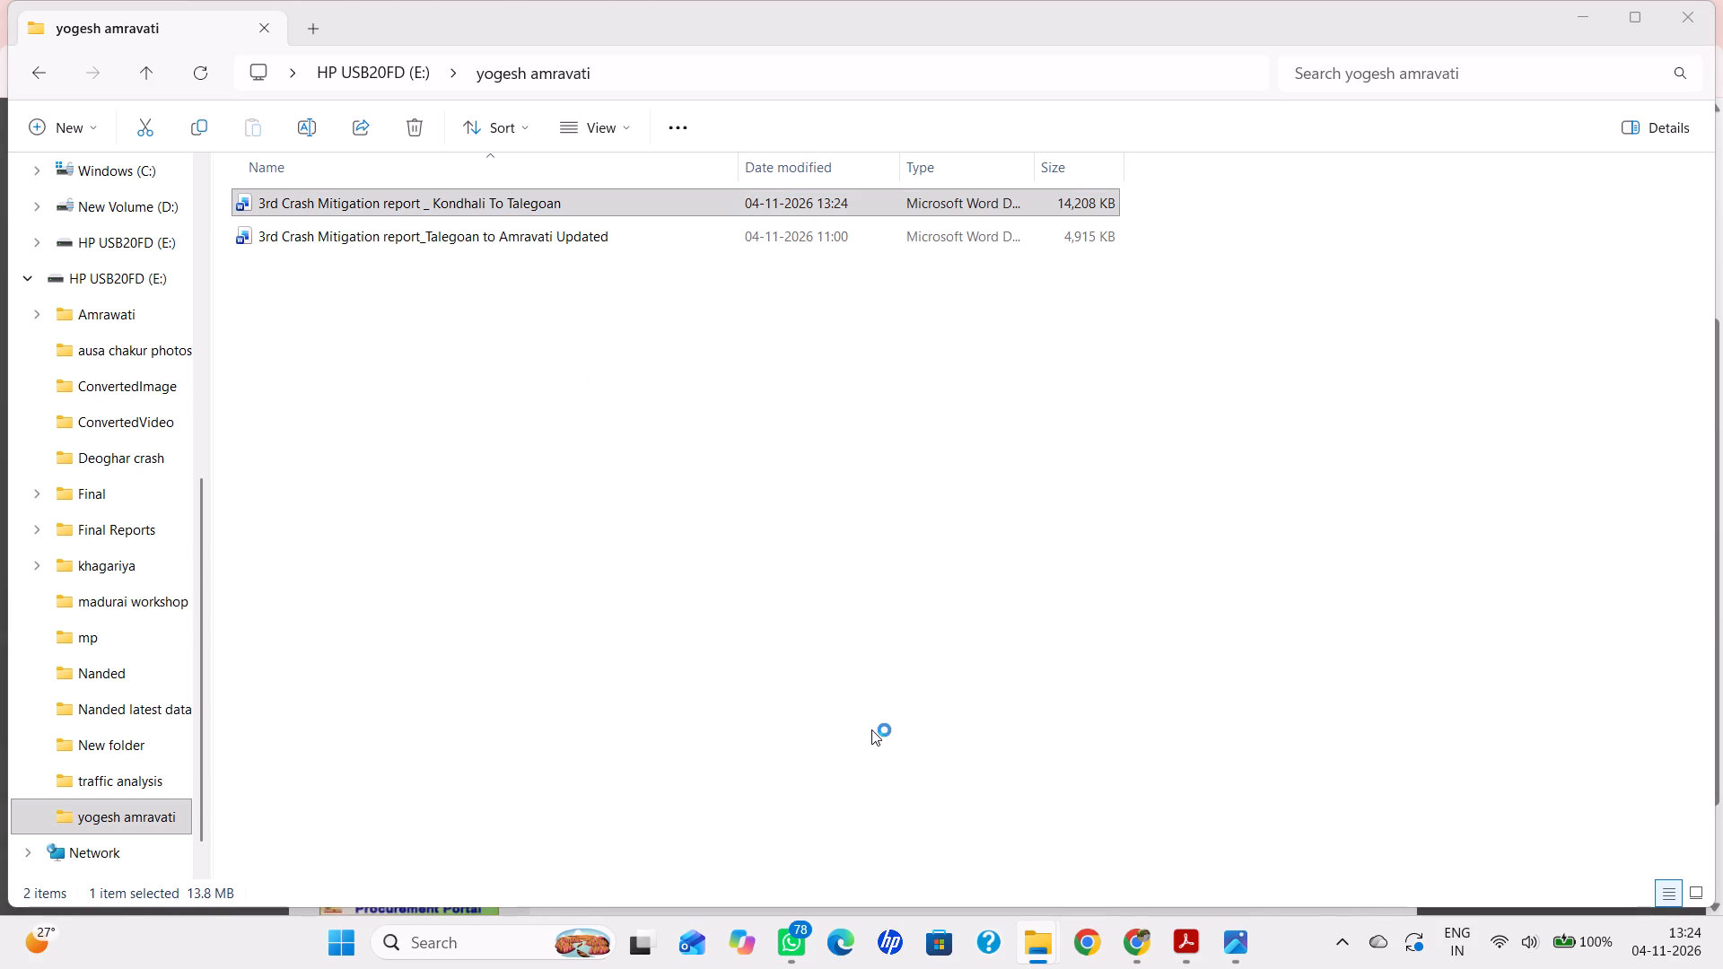
Examine the reopened report from its contents list through the Section 6 charts and tables to the end of Table 6-3.
scroll(870, 749, "down", 6)
scroll(833, 755, "down", 20)
scroll(833, 755, "down", 20)
scroll(833, 755, "down", 2)
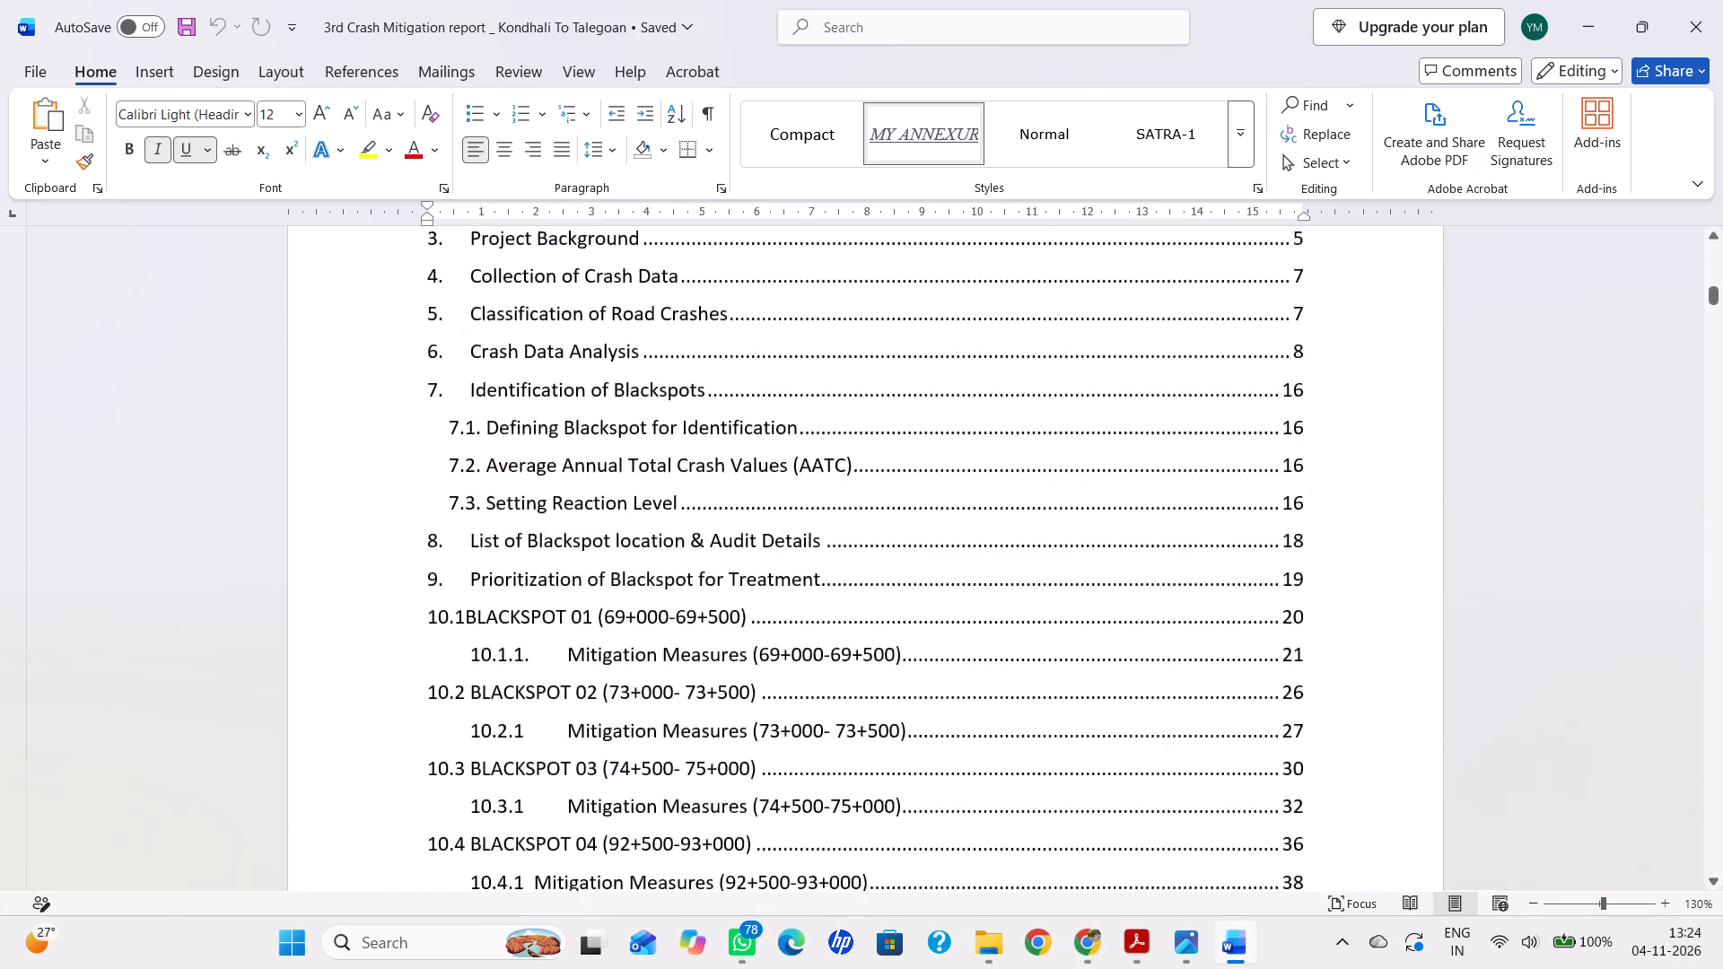
scroll(854, 696, "down", 20)
scroll(854, 696, "down", 18)
scroll(916, 541, "down", 20)
scroll(916, 541, "down", 12)
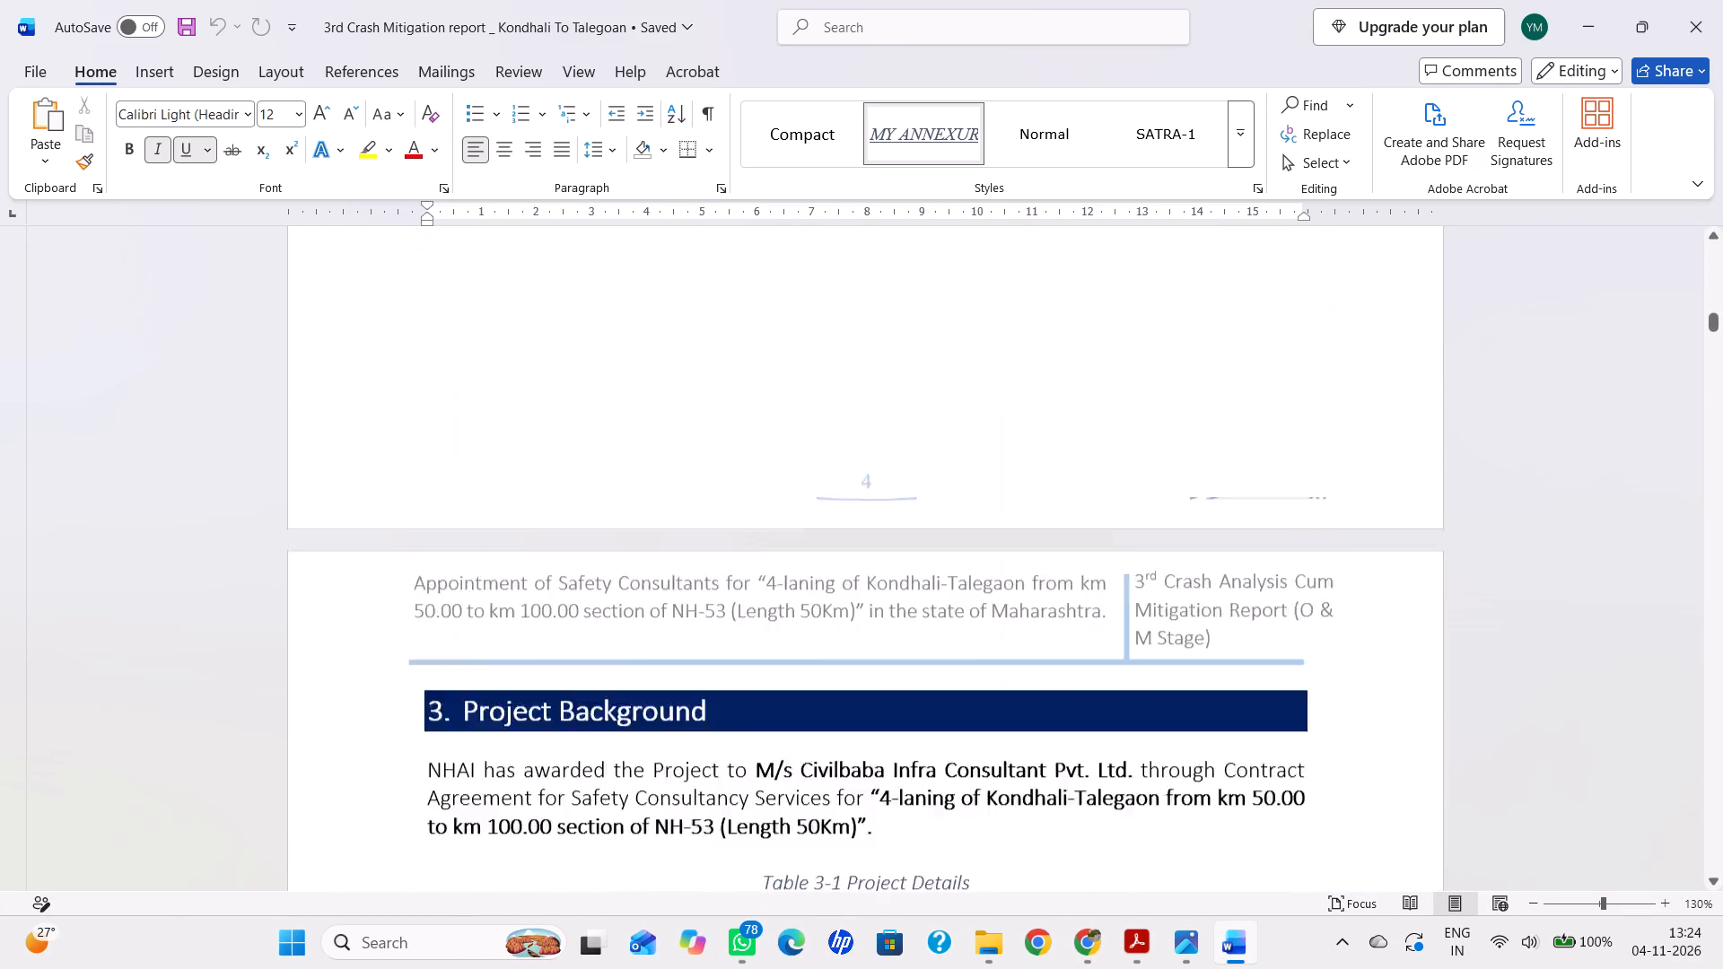
scroll(898, 527, "down", 20)
scroll(898, 527, "down", 20)
scroll(898, 527, "down", 20)
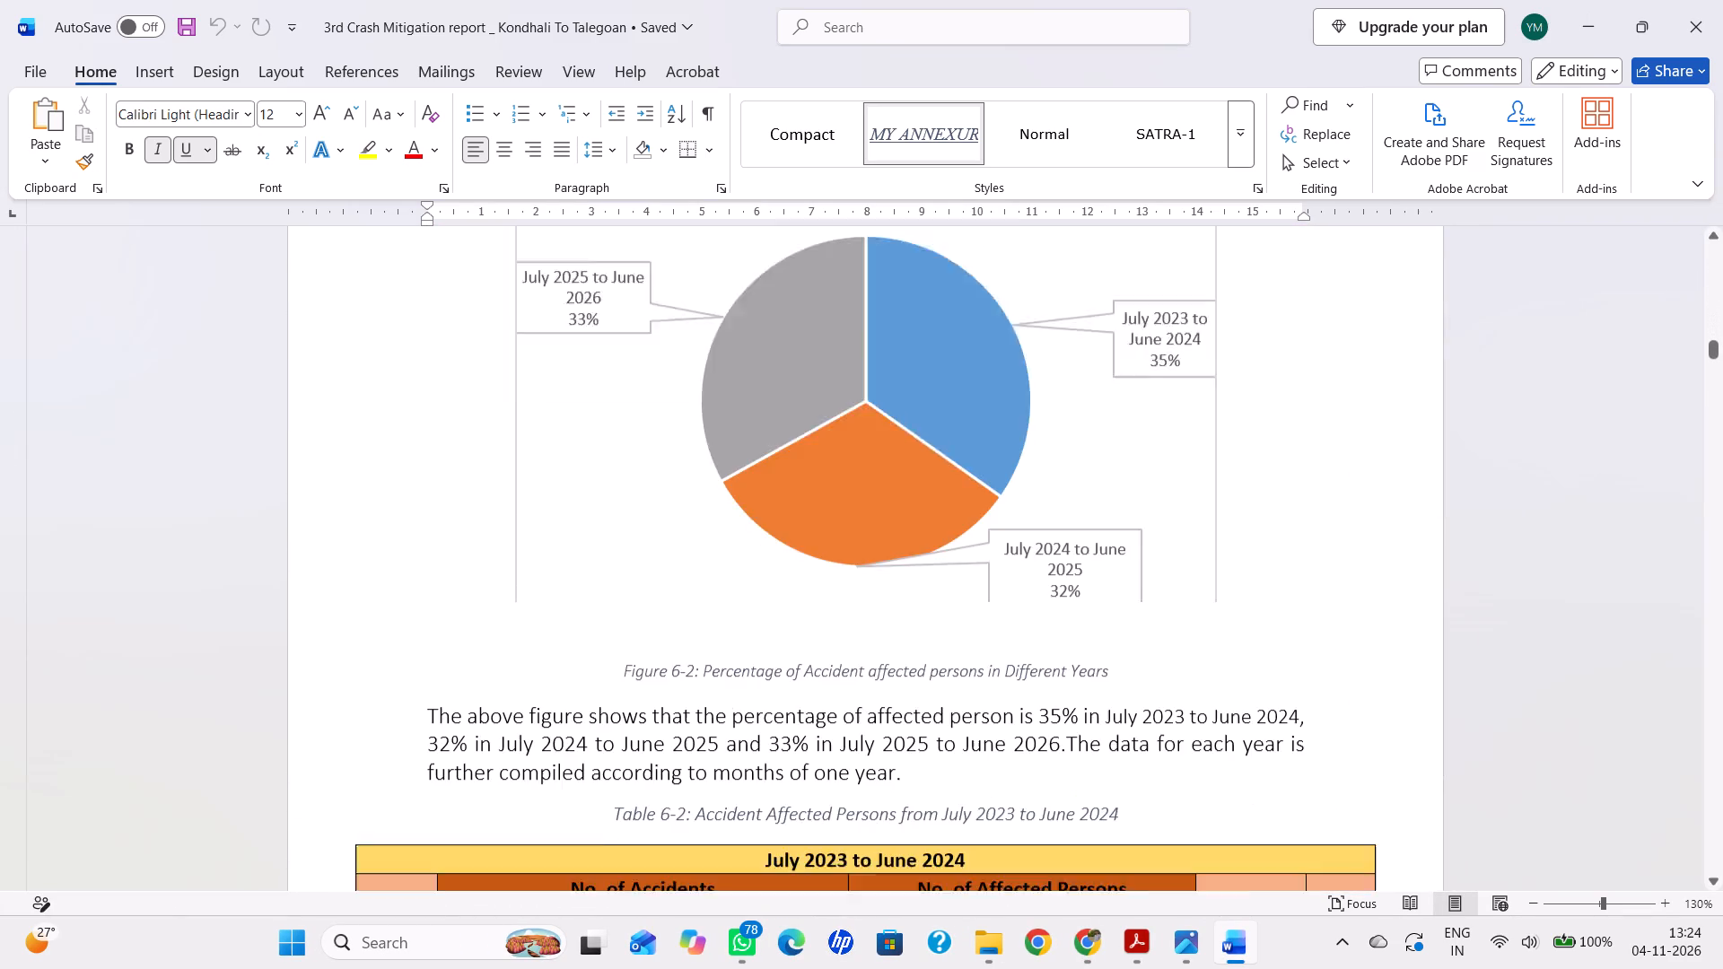
scroll(890, 534, "down", 15)
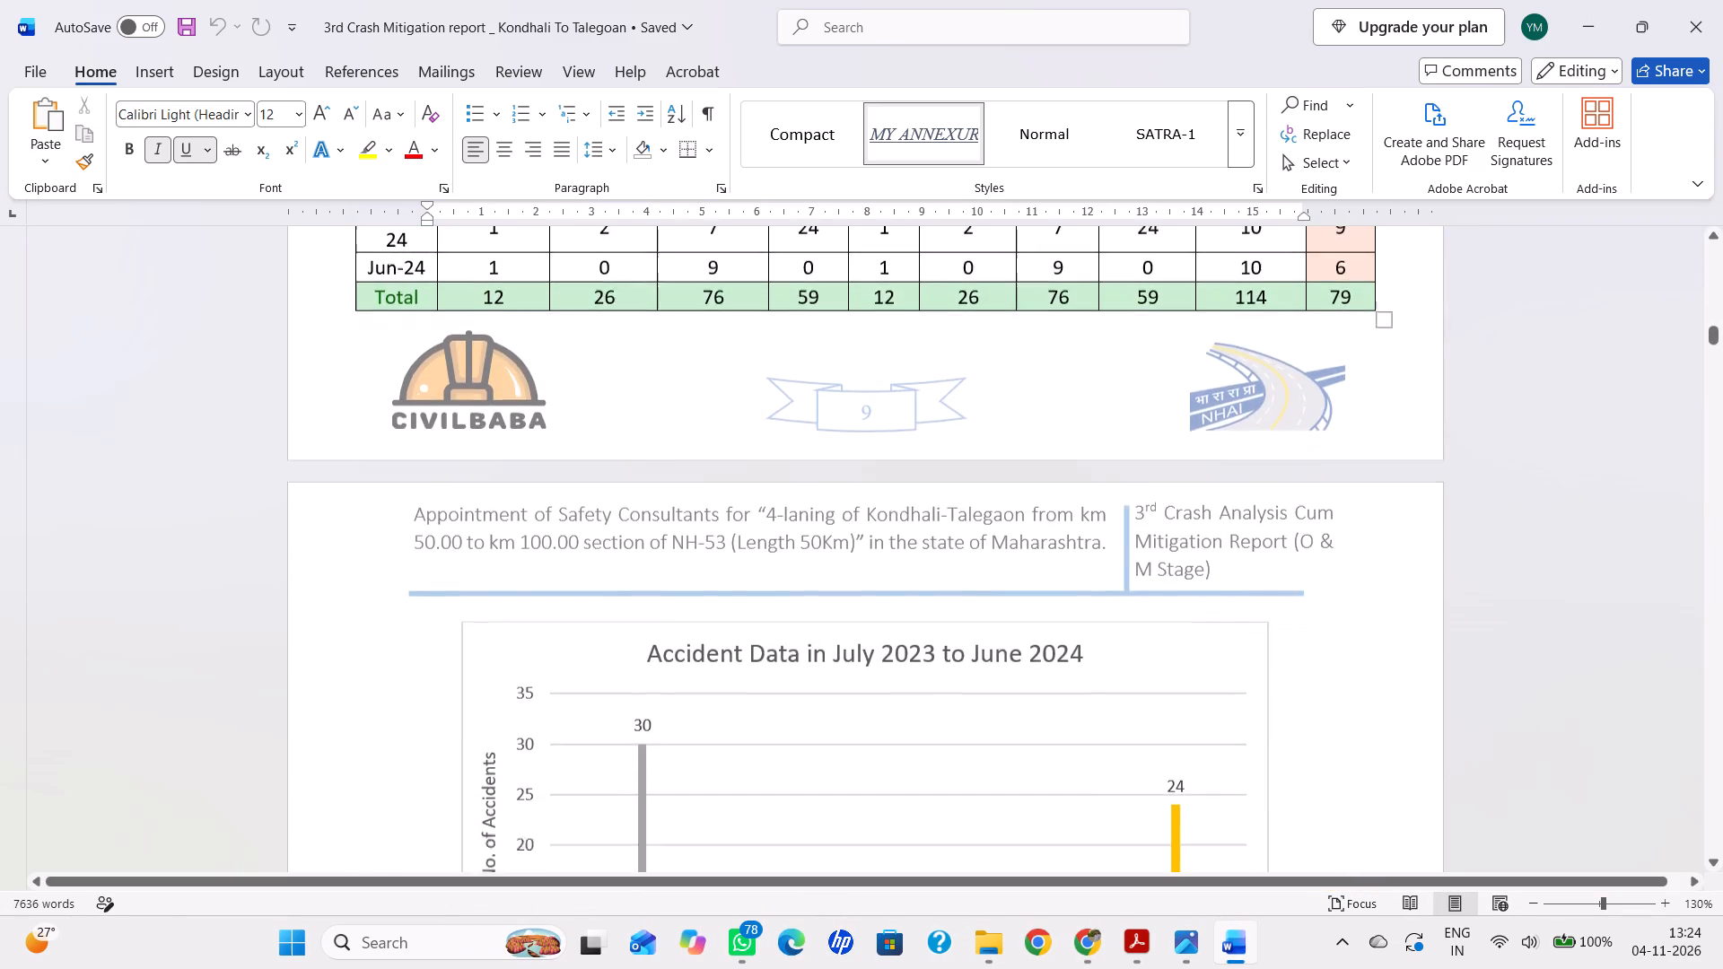
scroll(890, 534, "down", 20)
scroll(890, 531, "down", 6)
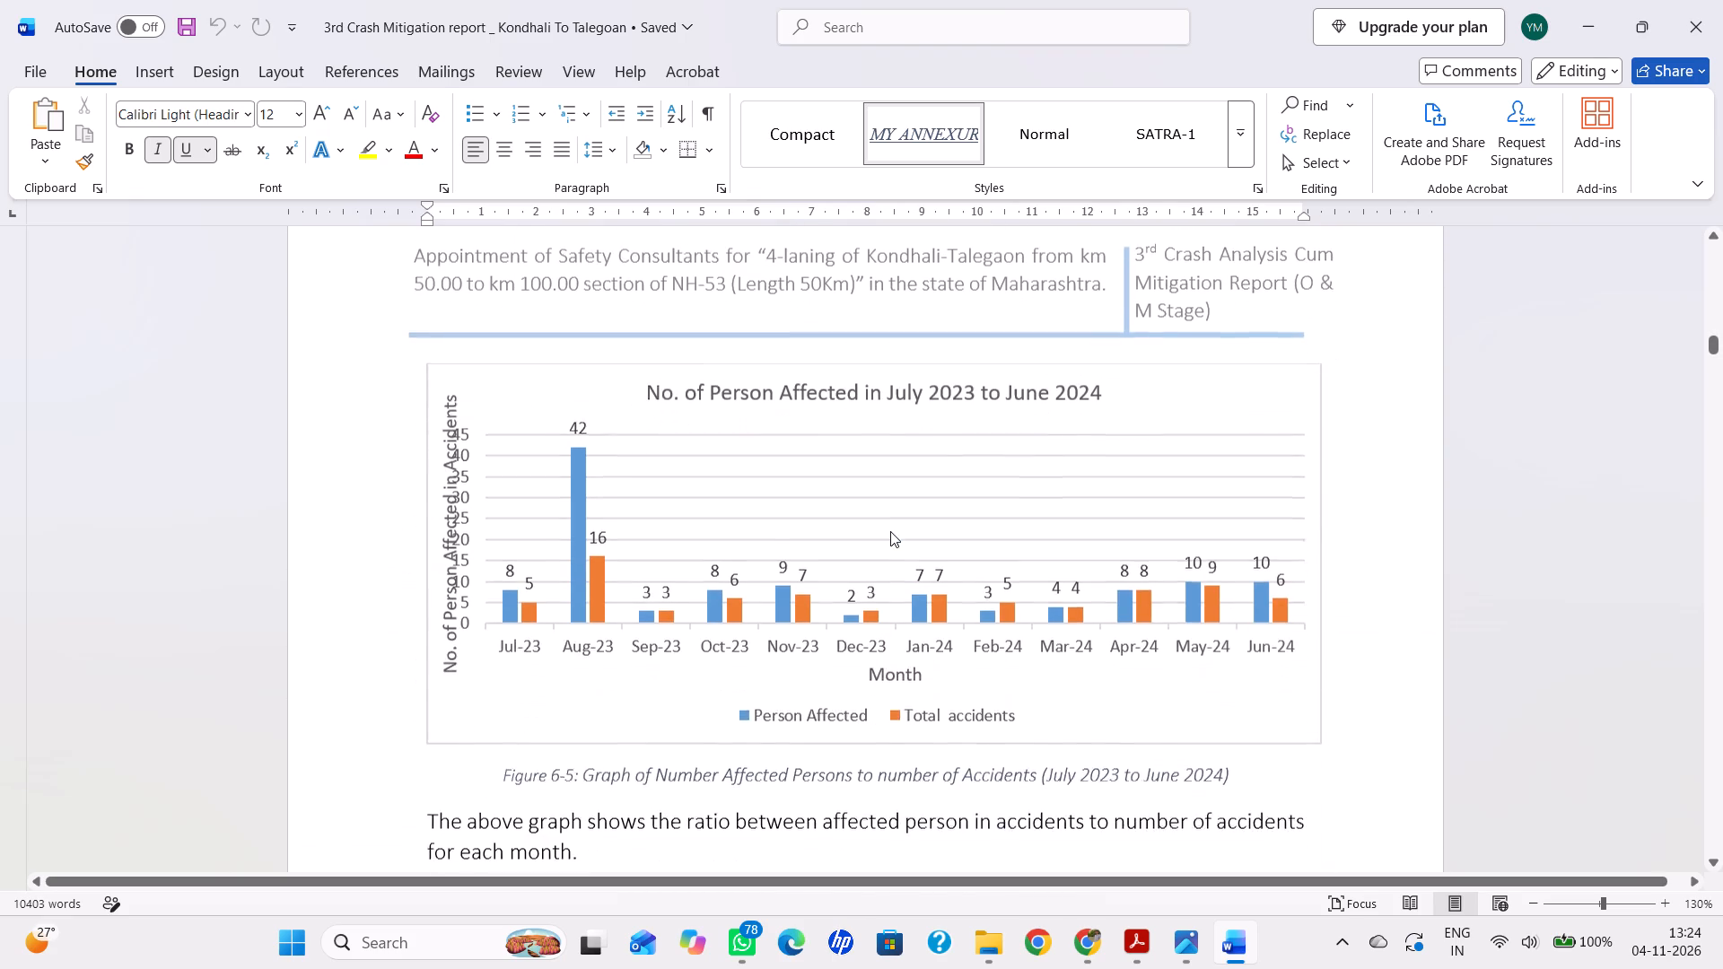
scroll(890, 531, "down", 8)
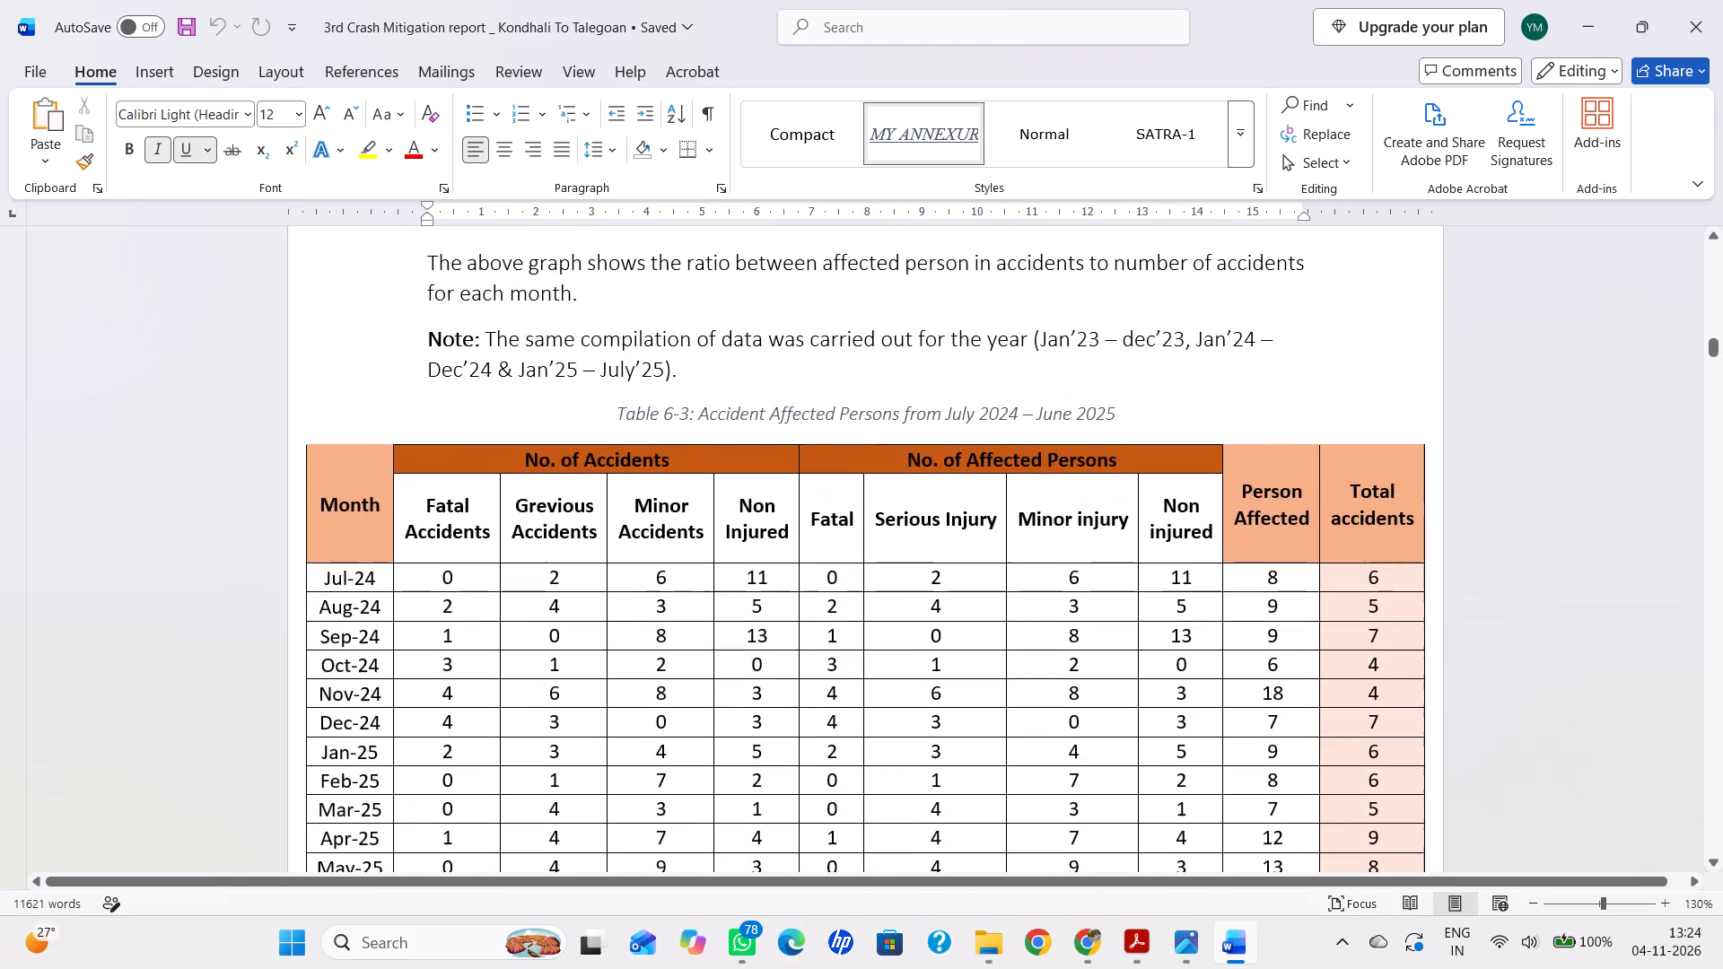
scroll(890, 531, "down", 5)
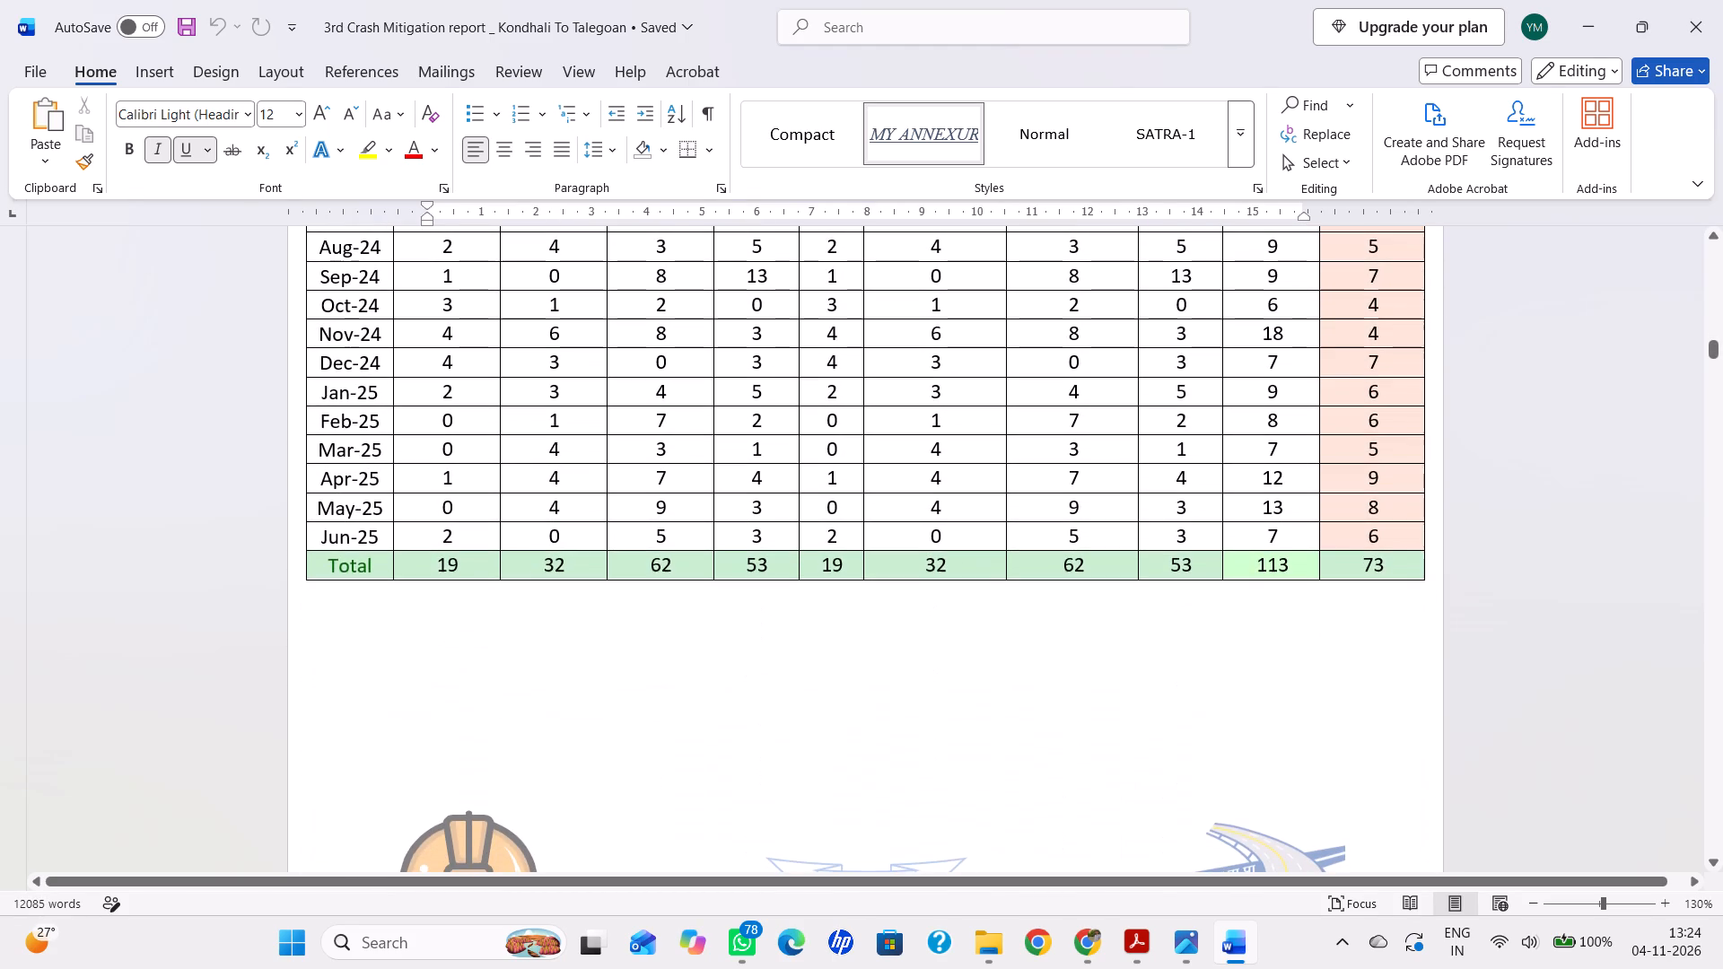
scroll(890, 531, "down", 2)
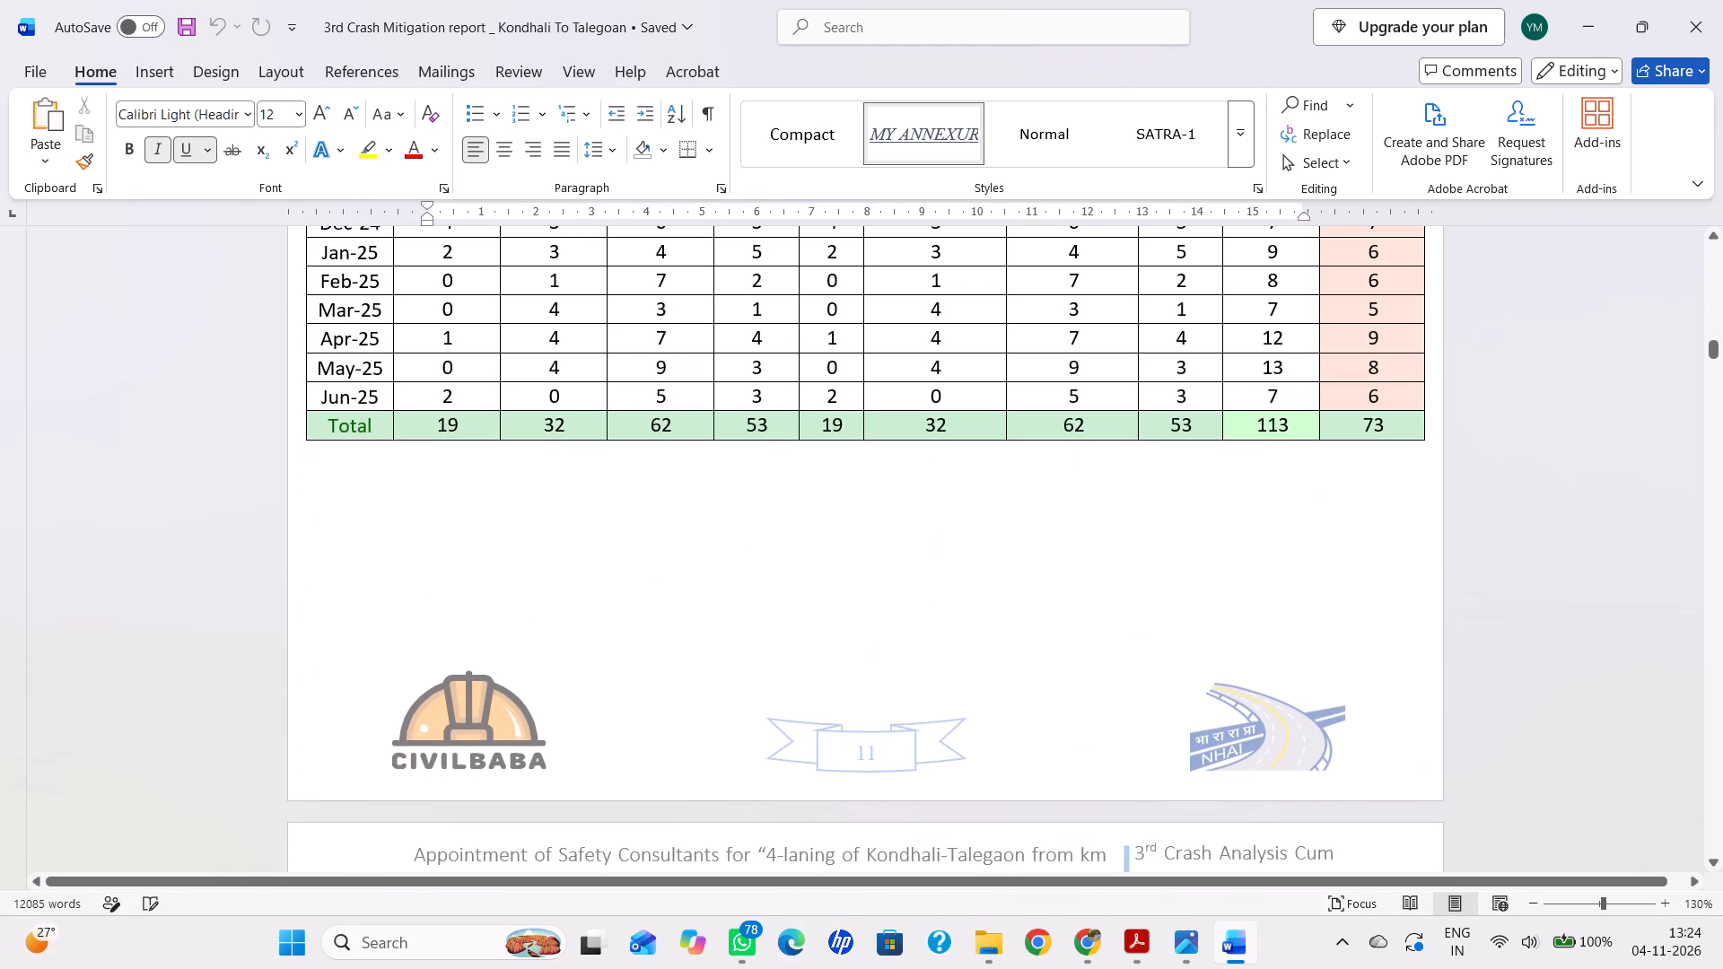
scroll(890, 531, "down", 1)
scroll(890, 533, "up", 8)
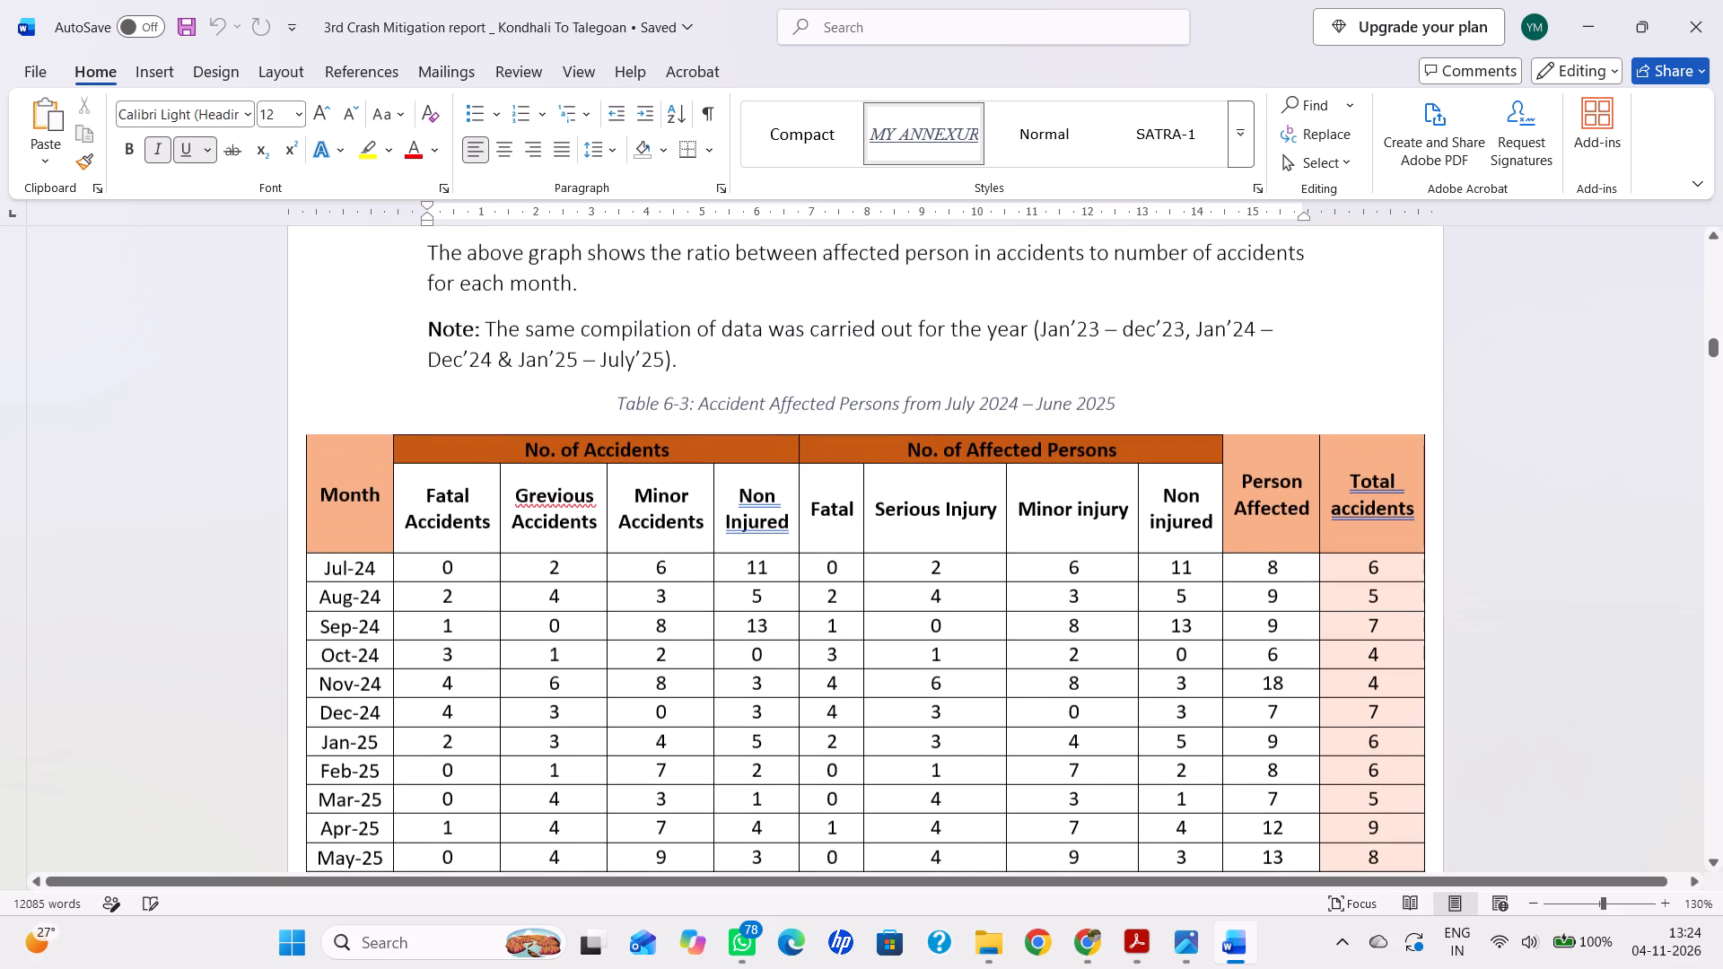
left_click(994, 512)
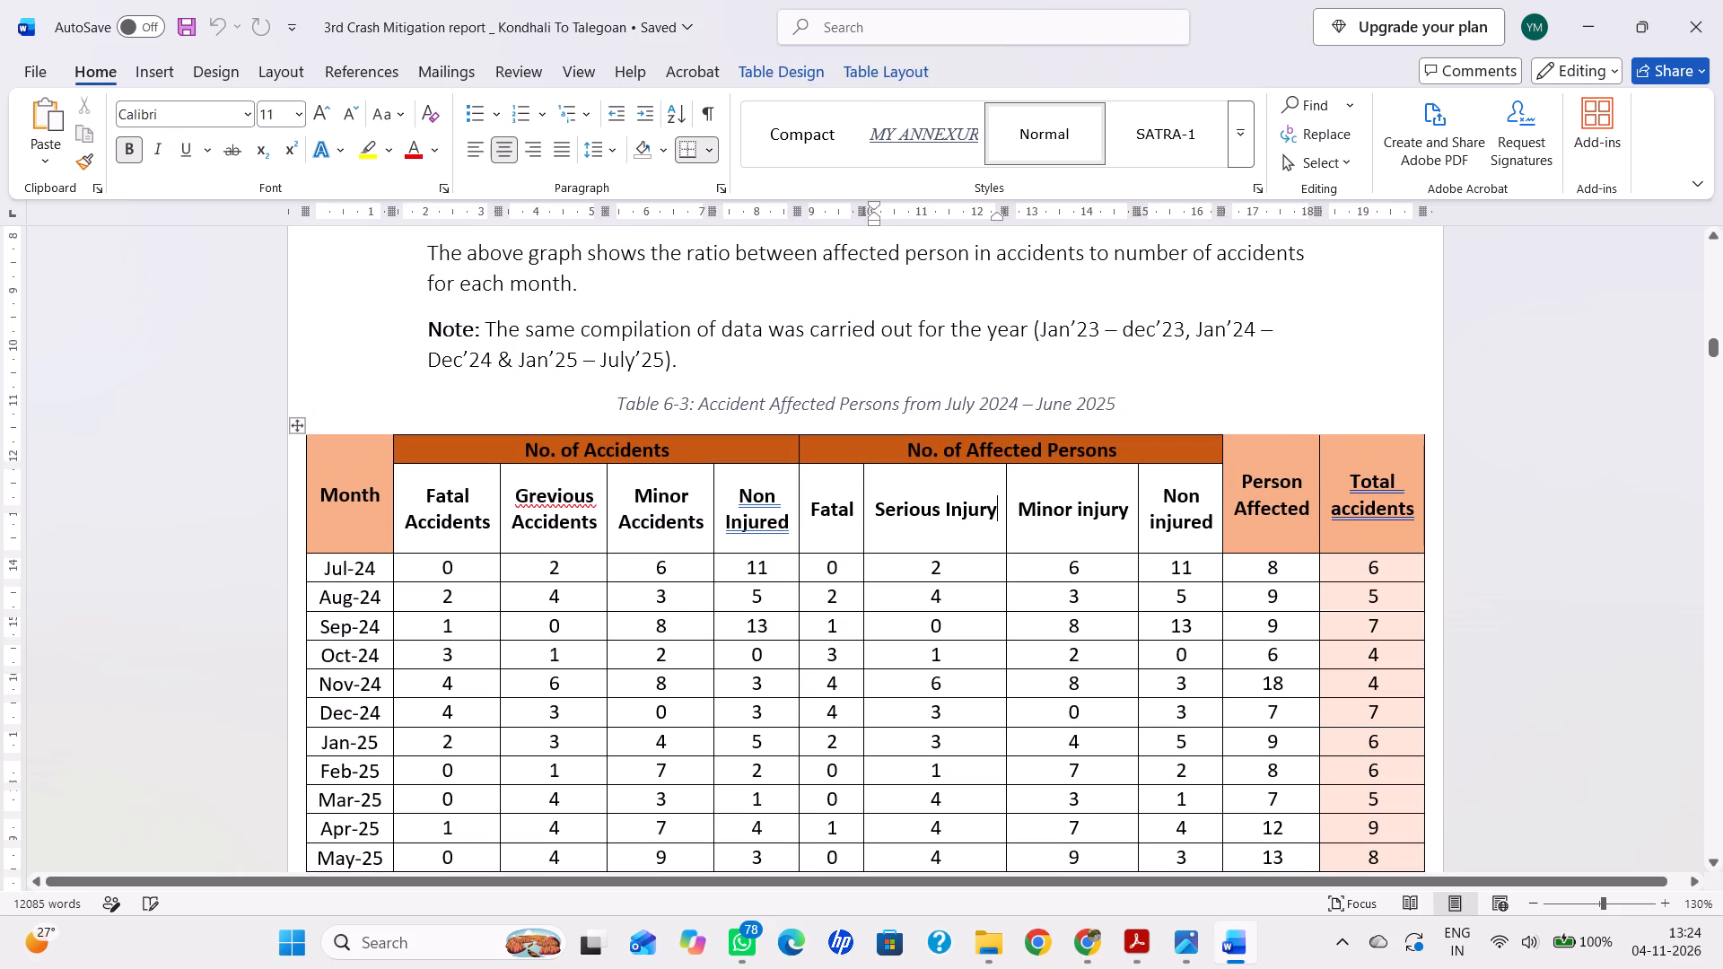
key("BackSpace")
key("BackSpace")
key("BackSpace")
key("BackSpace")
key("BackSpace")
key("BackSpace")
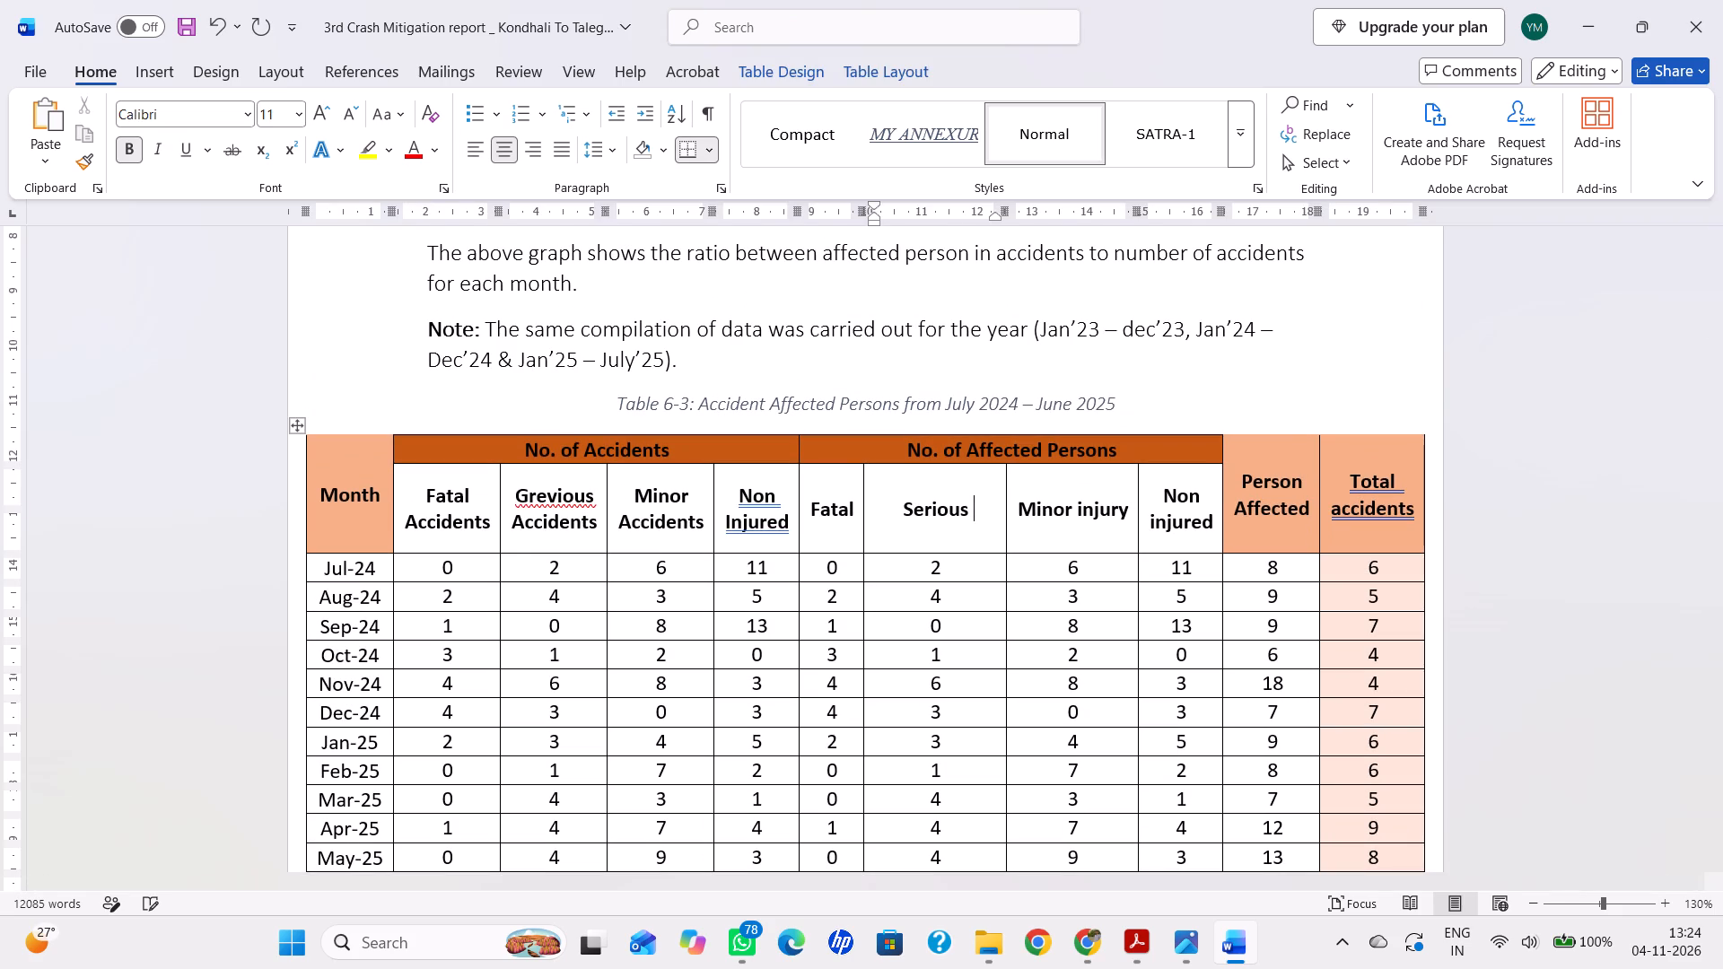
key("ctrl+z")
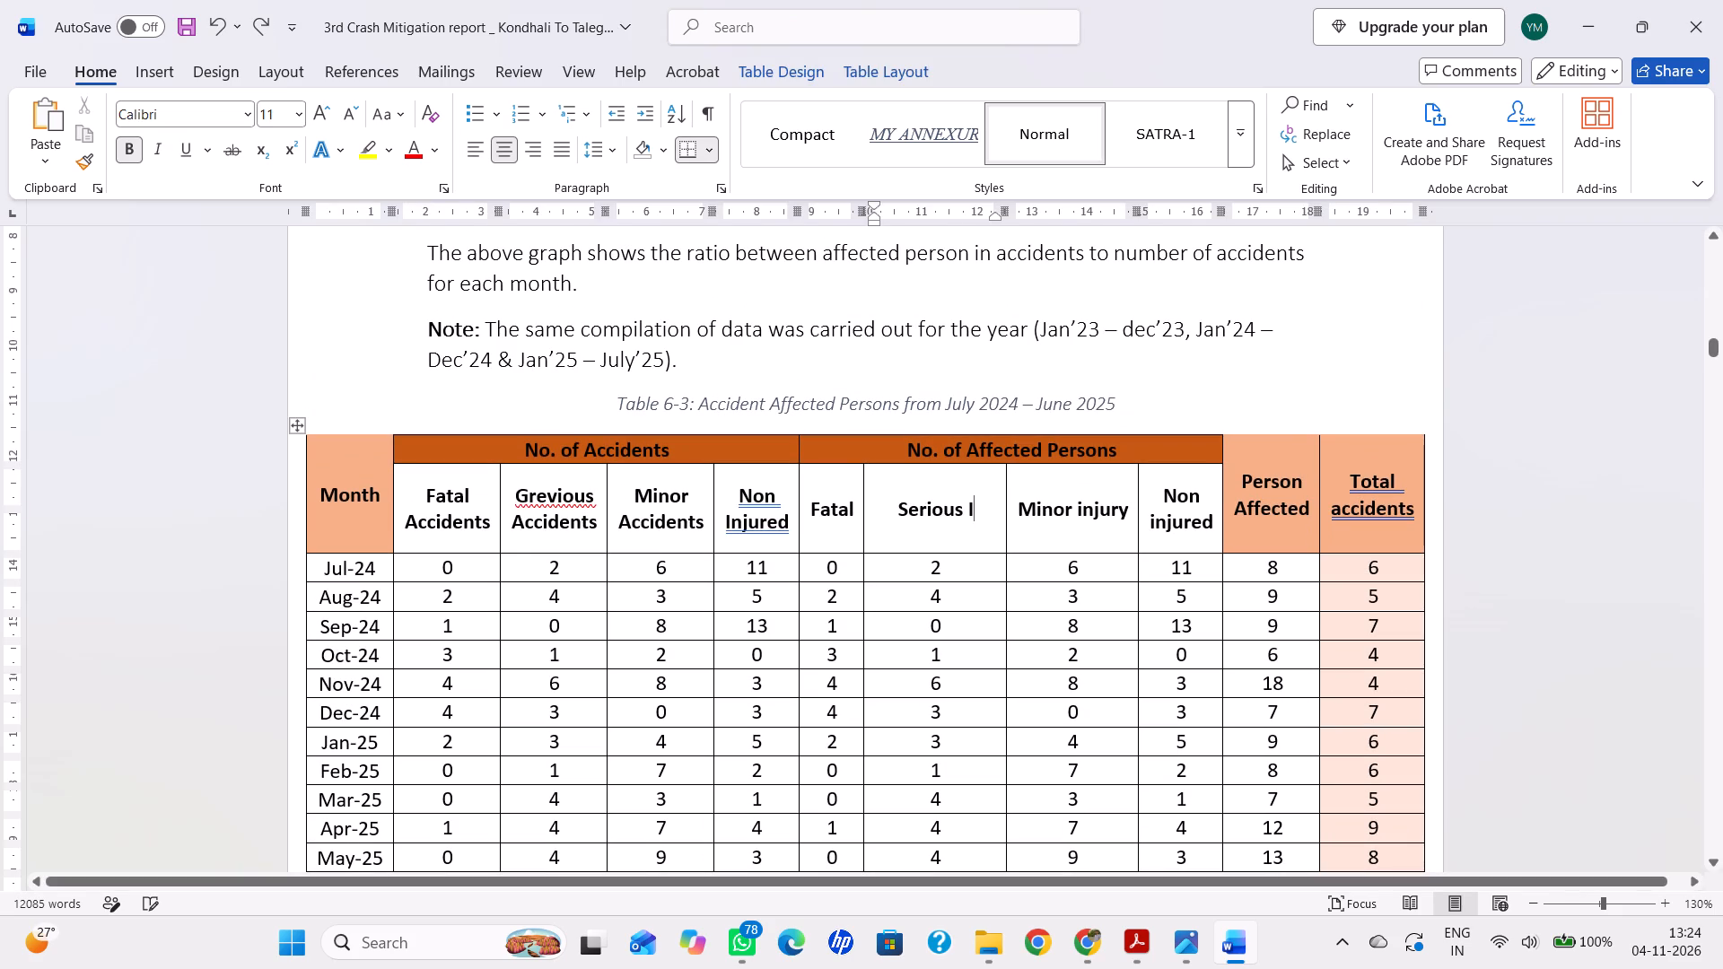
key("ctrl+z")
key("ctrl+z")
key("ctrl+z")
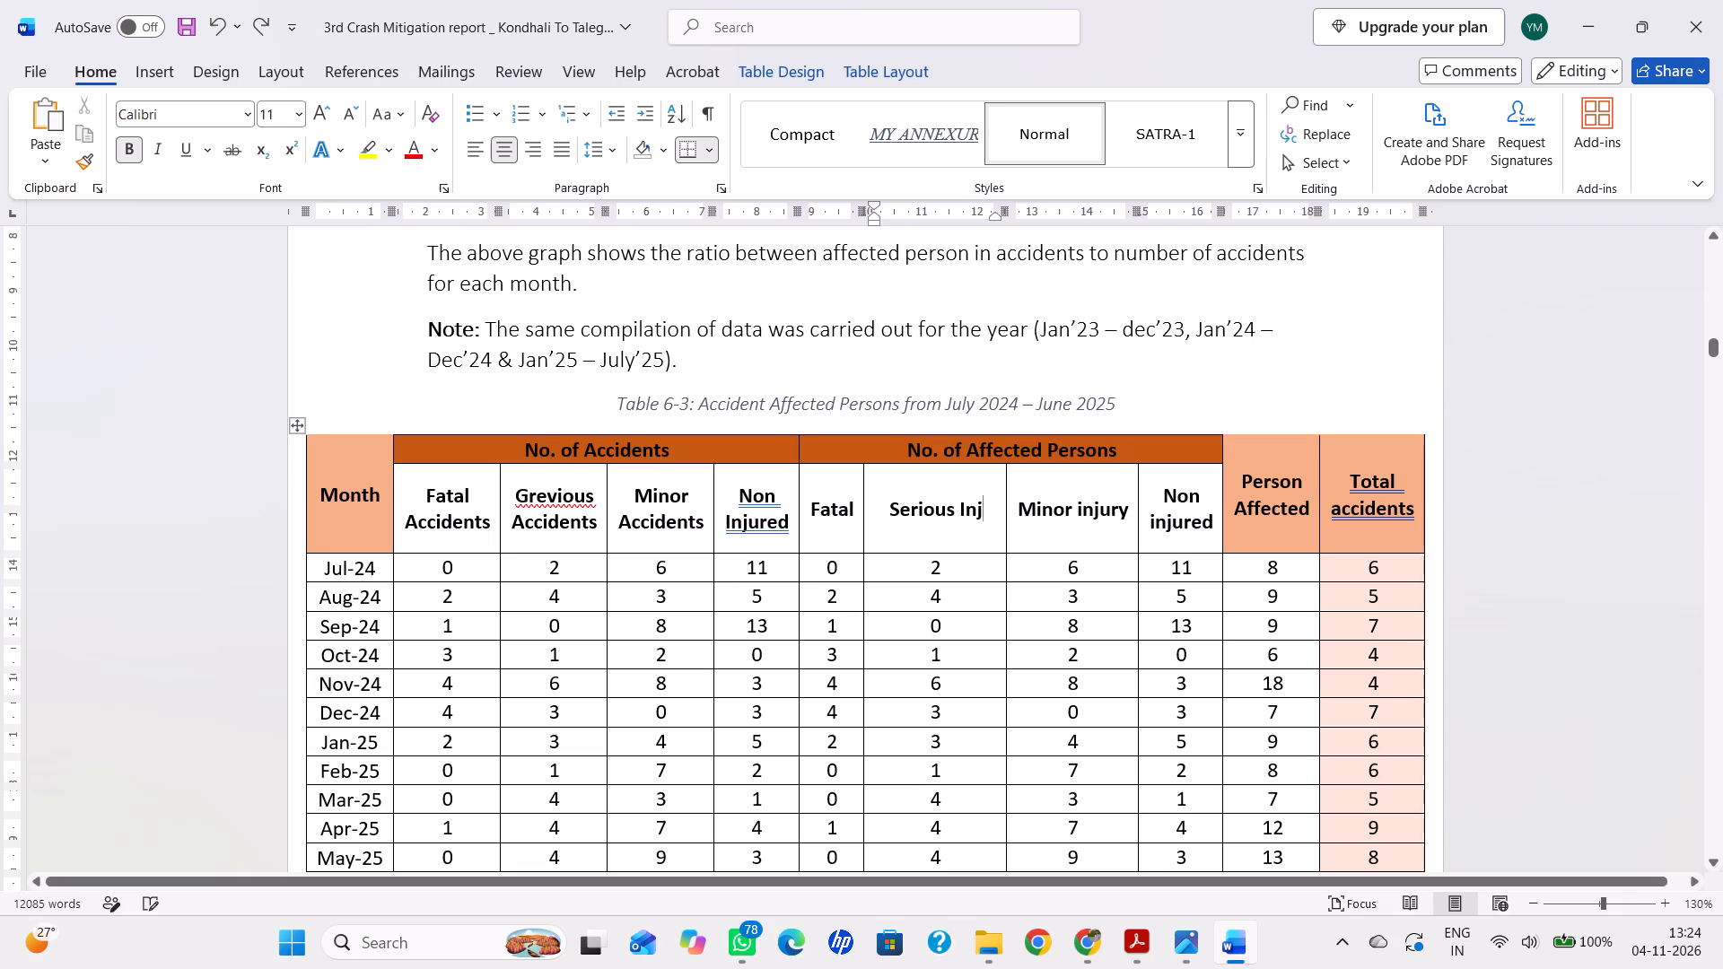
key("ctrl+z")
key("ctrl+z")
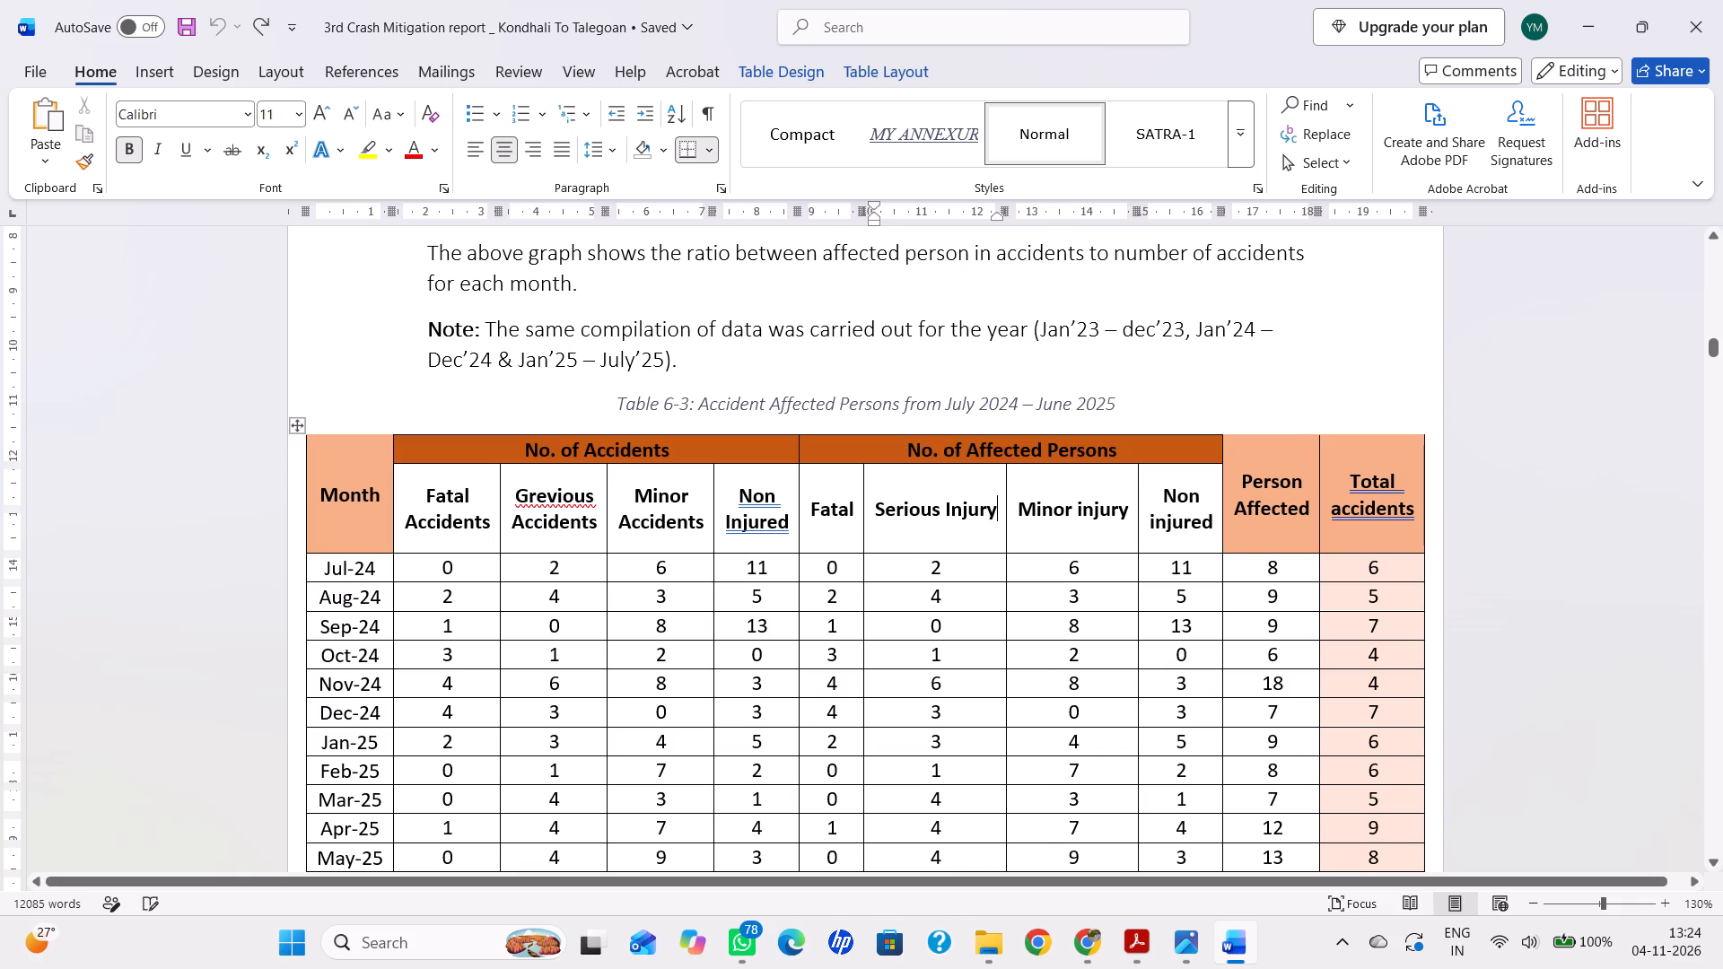
Narrow the Serious Injury column of Table 6-3 and break its header into "Serious" and "Injury" on two lines.
left_click_drag(1005, 484, 946, 484)
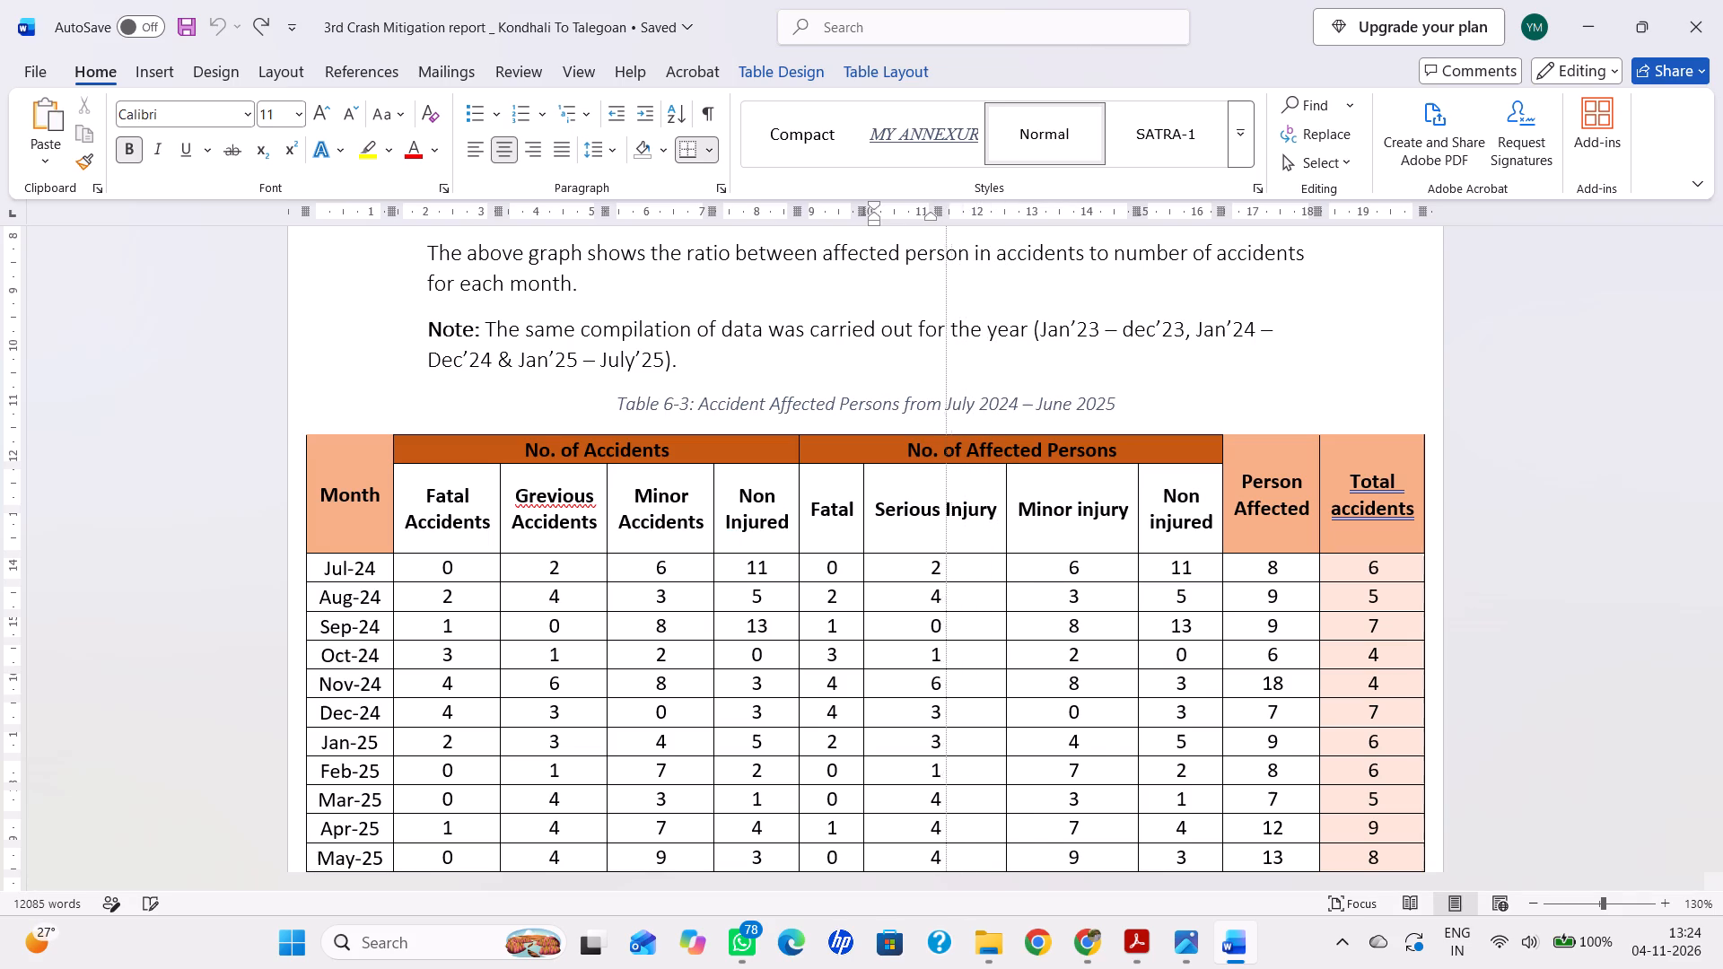
left_click_drag(946, 484, 942, 484)
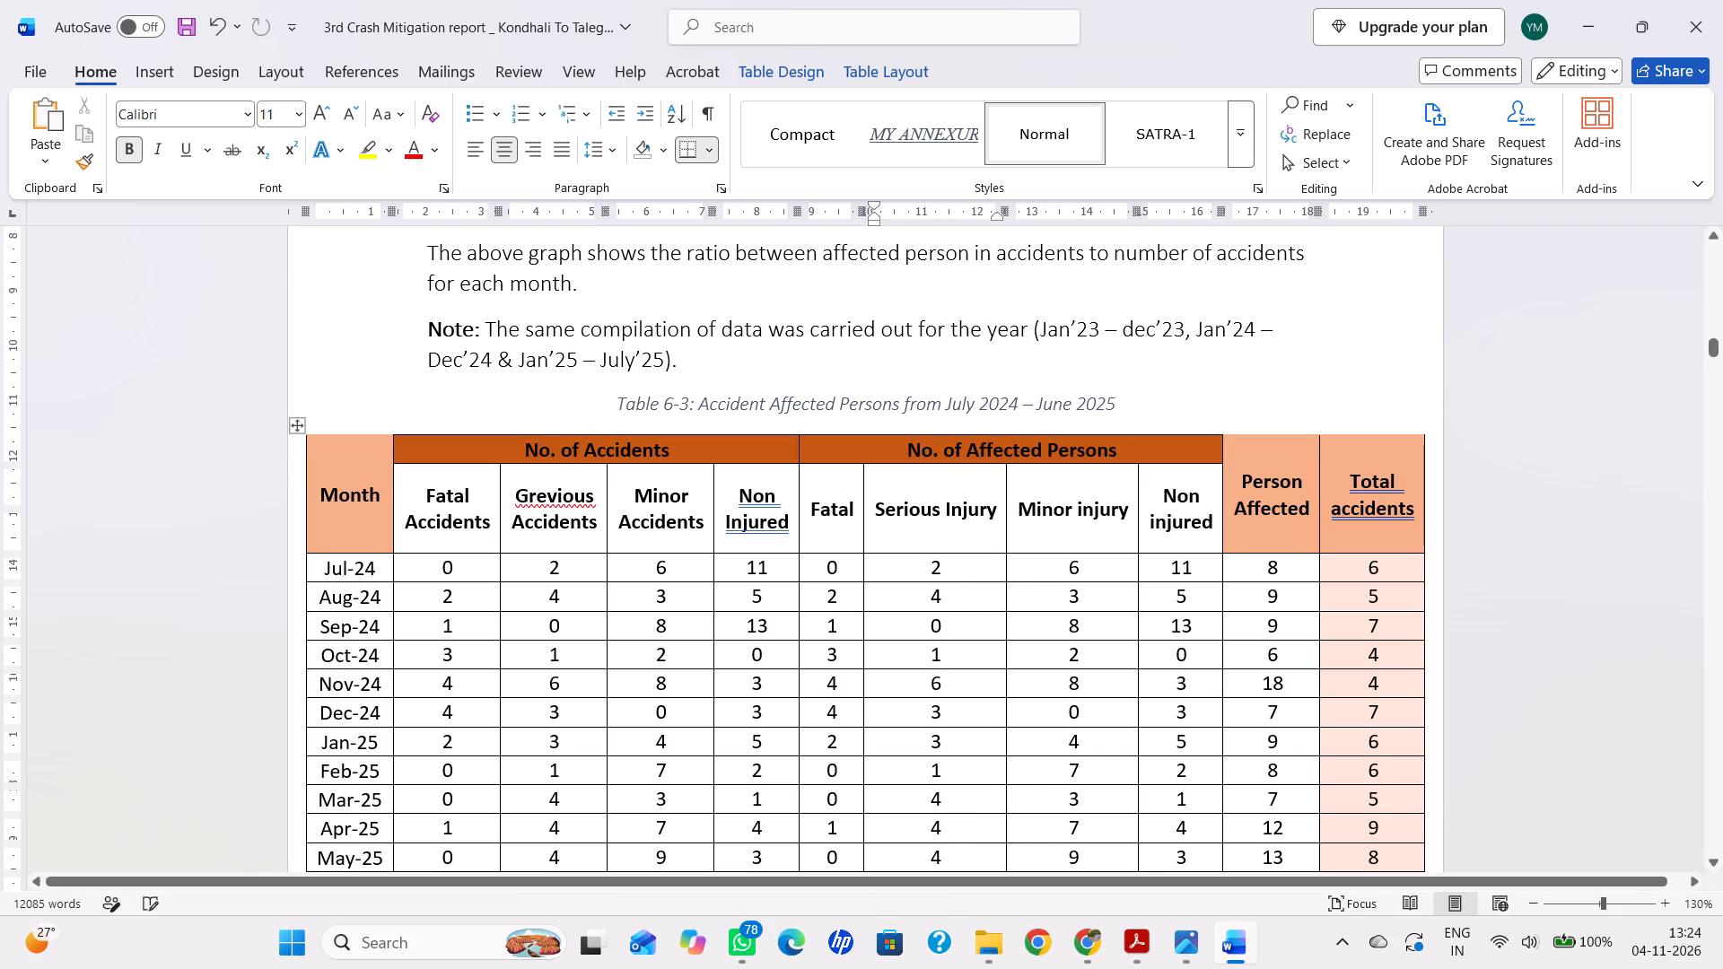
key("BackSpace")
key("BackSpace")
key("BackSpace")
key("BackSpace")
key("BackSpace")
key("BackSpace")
key("BackSpace")
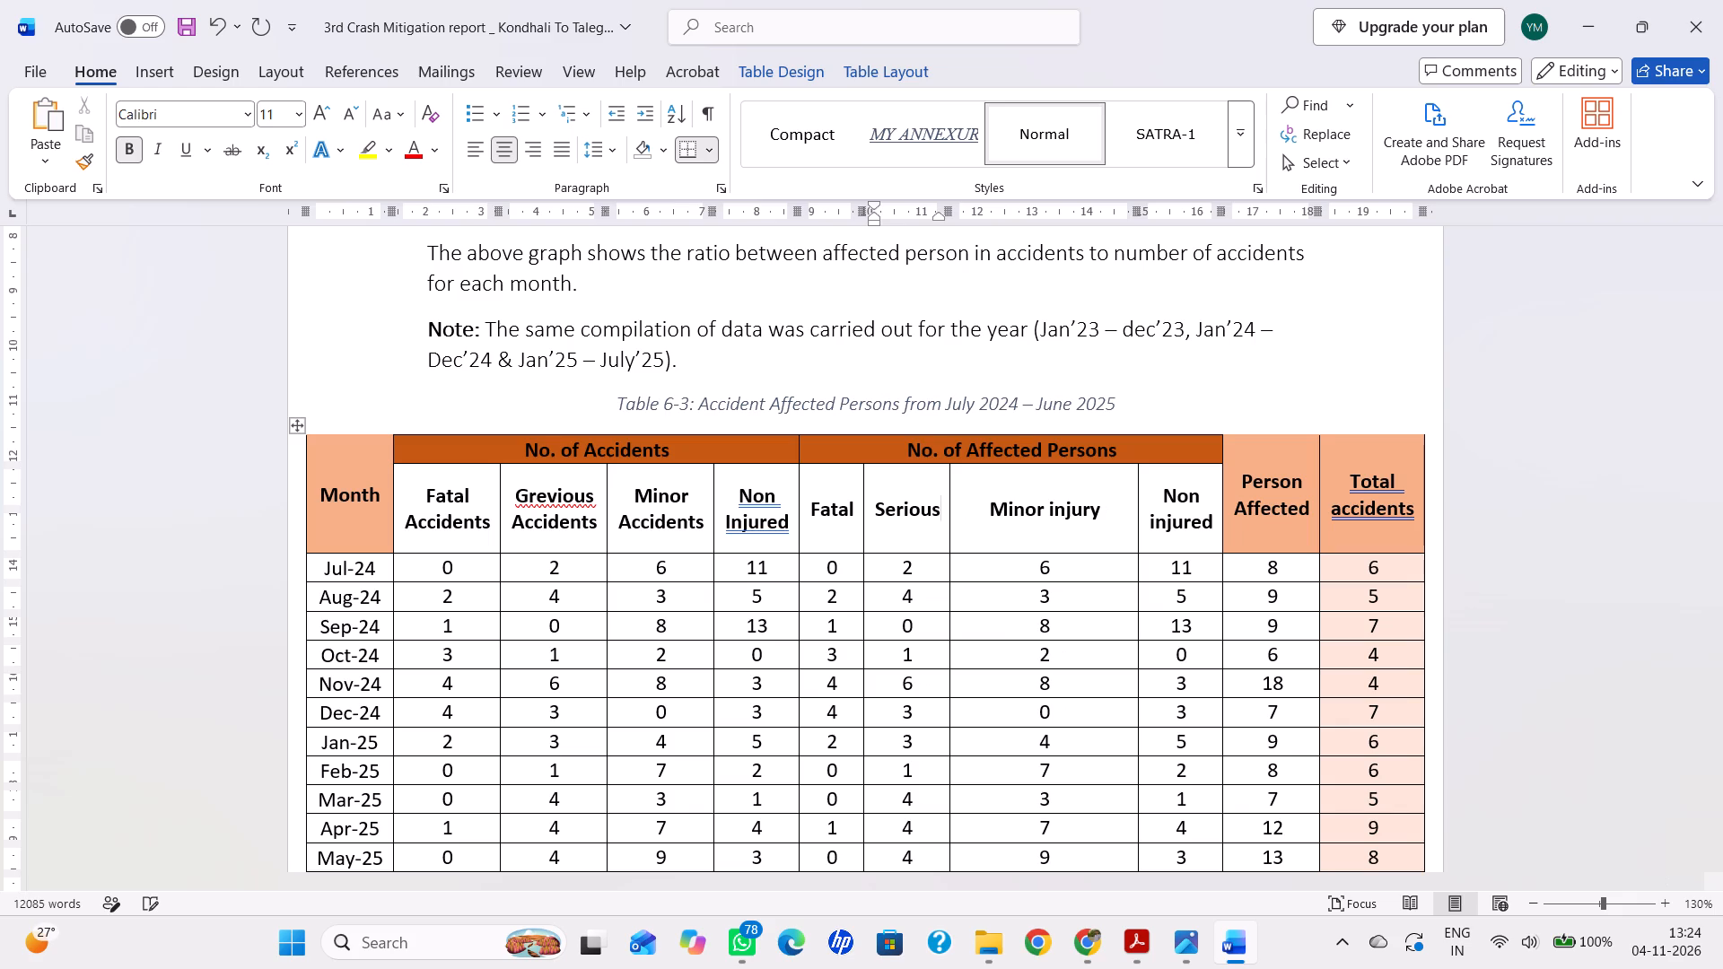
key("Return")
type("Injury")
Narrow the Minor injury column of Table 6-3 and rewrite its header as "Minor" above "Injury" on two lines.
left_click(1106, 502)
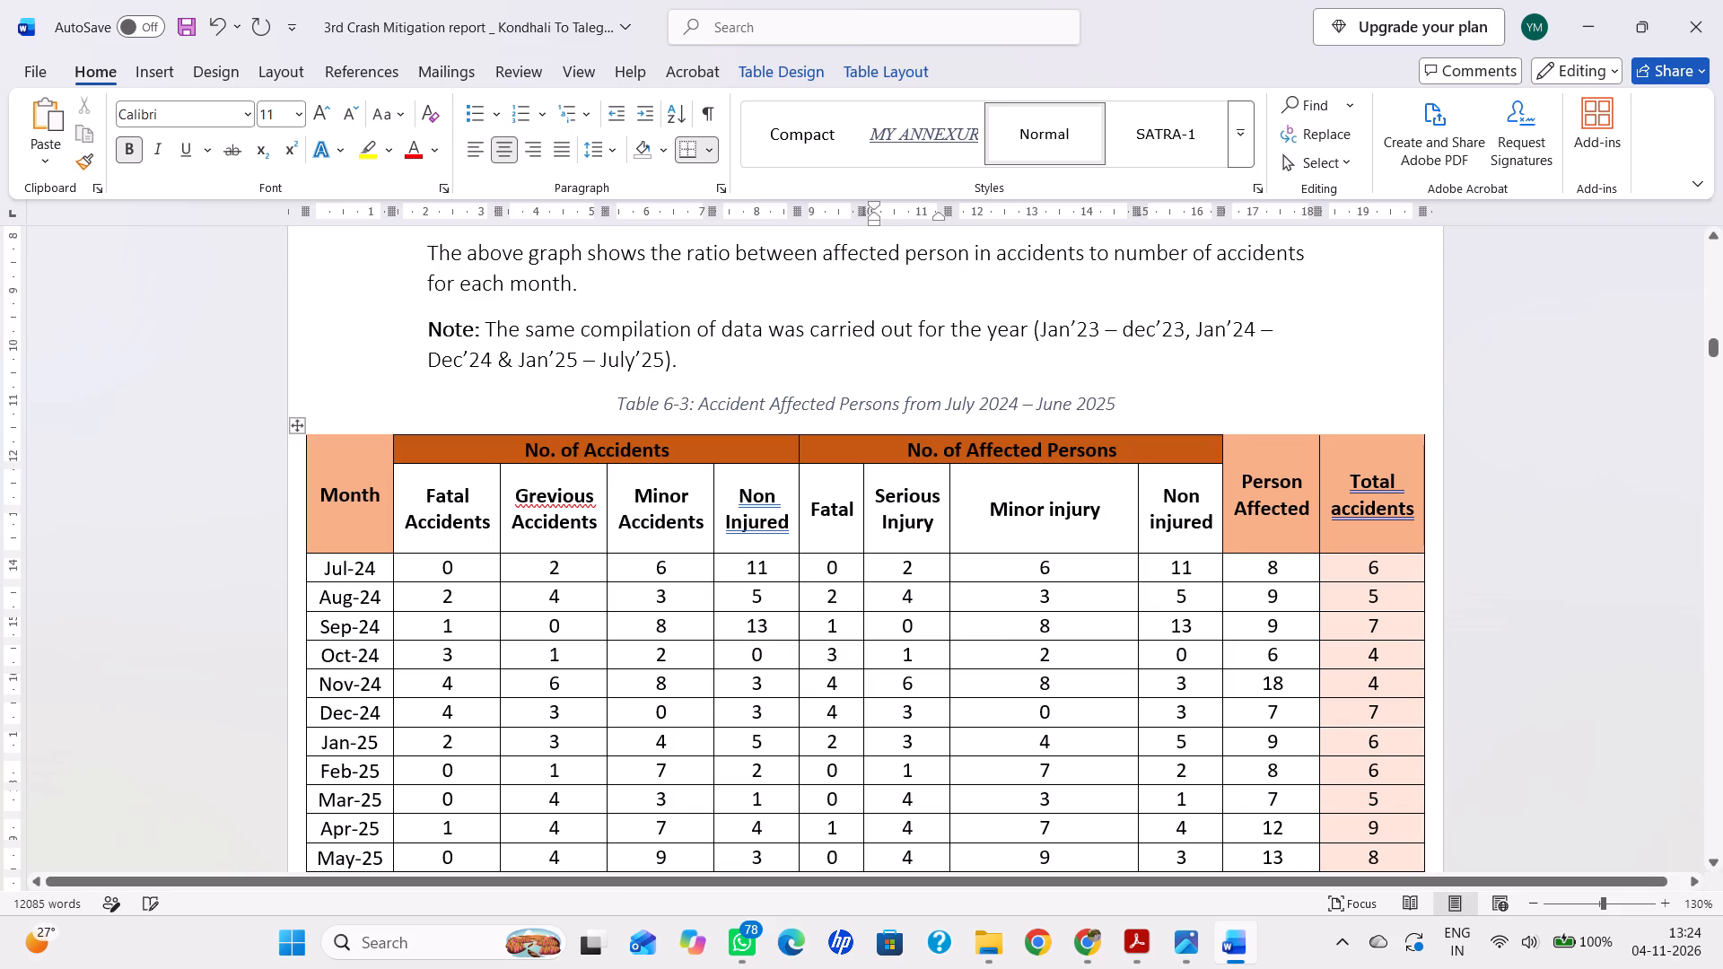
key("BackSpace")
key("BackSpace")
key("BackSpace")
key("BackSpace")
key("BackSpace")
key("BackSpace")
key("BackSpace")
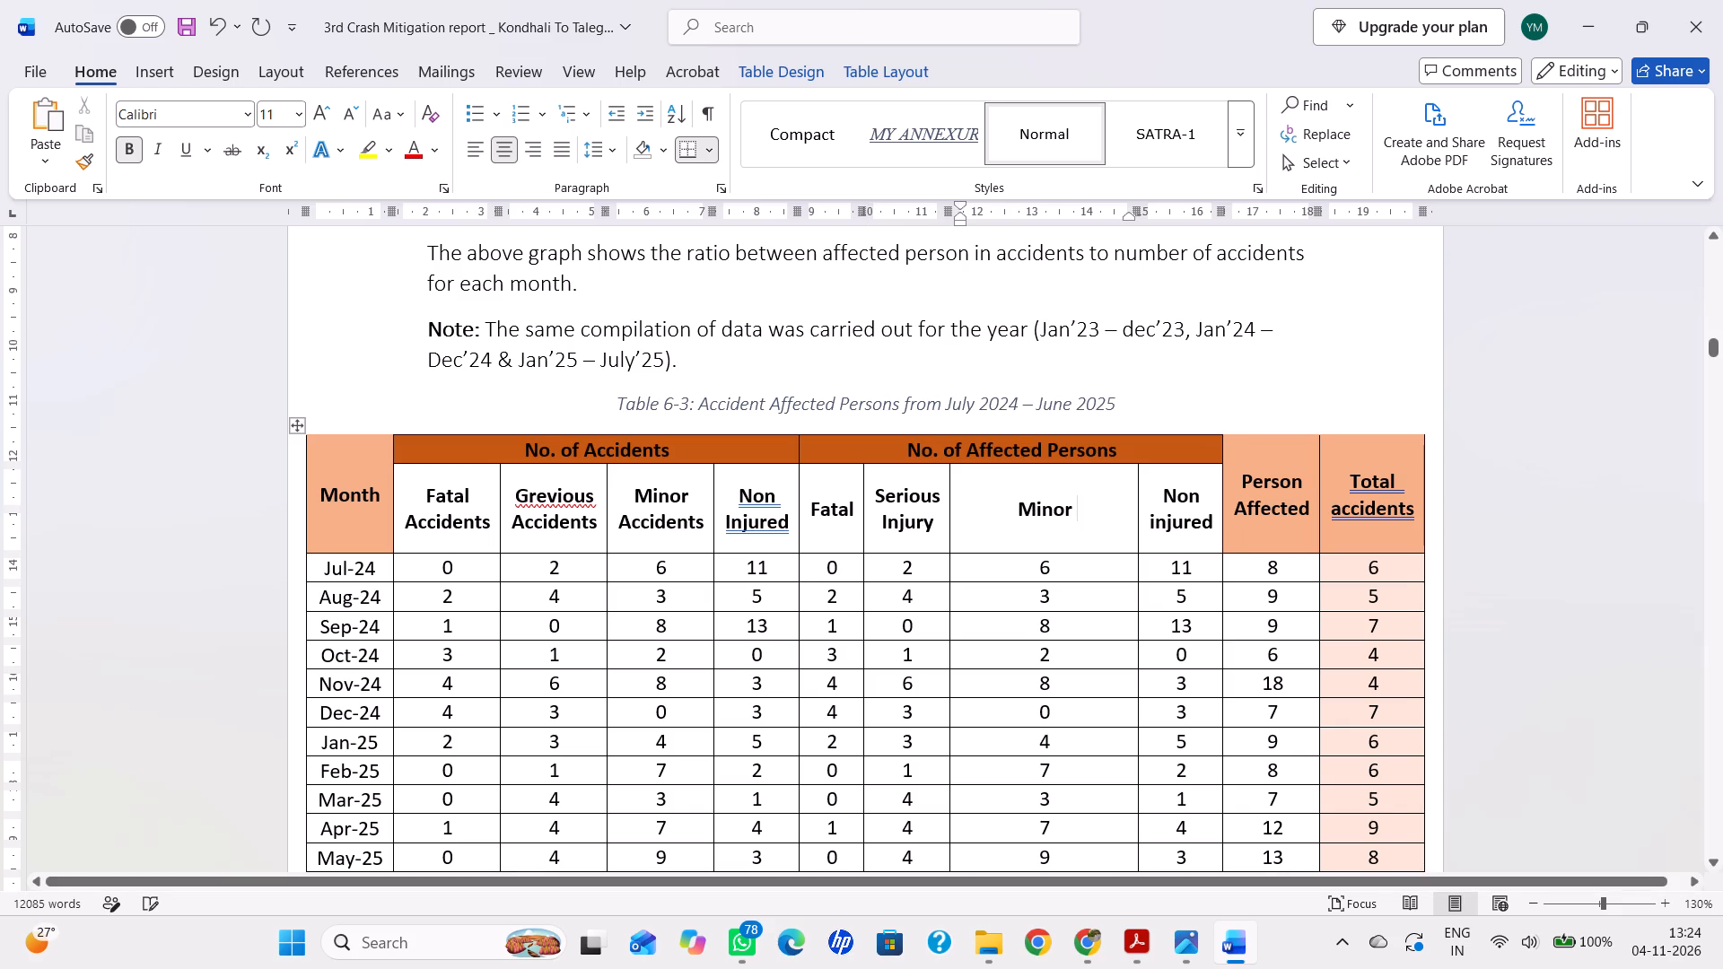
left_click_drag(1136, 505, 1125, 505)
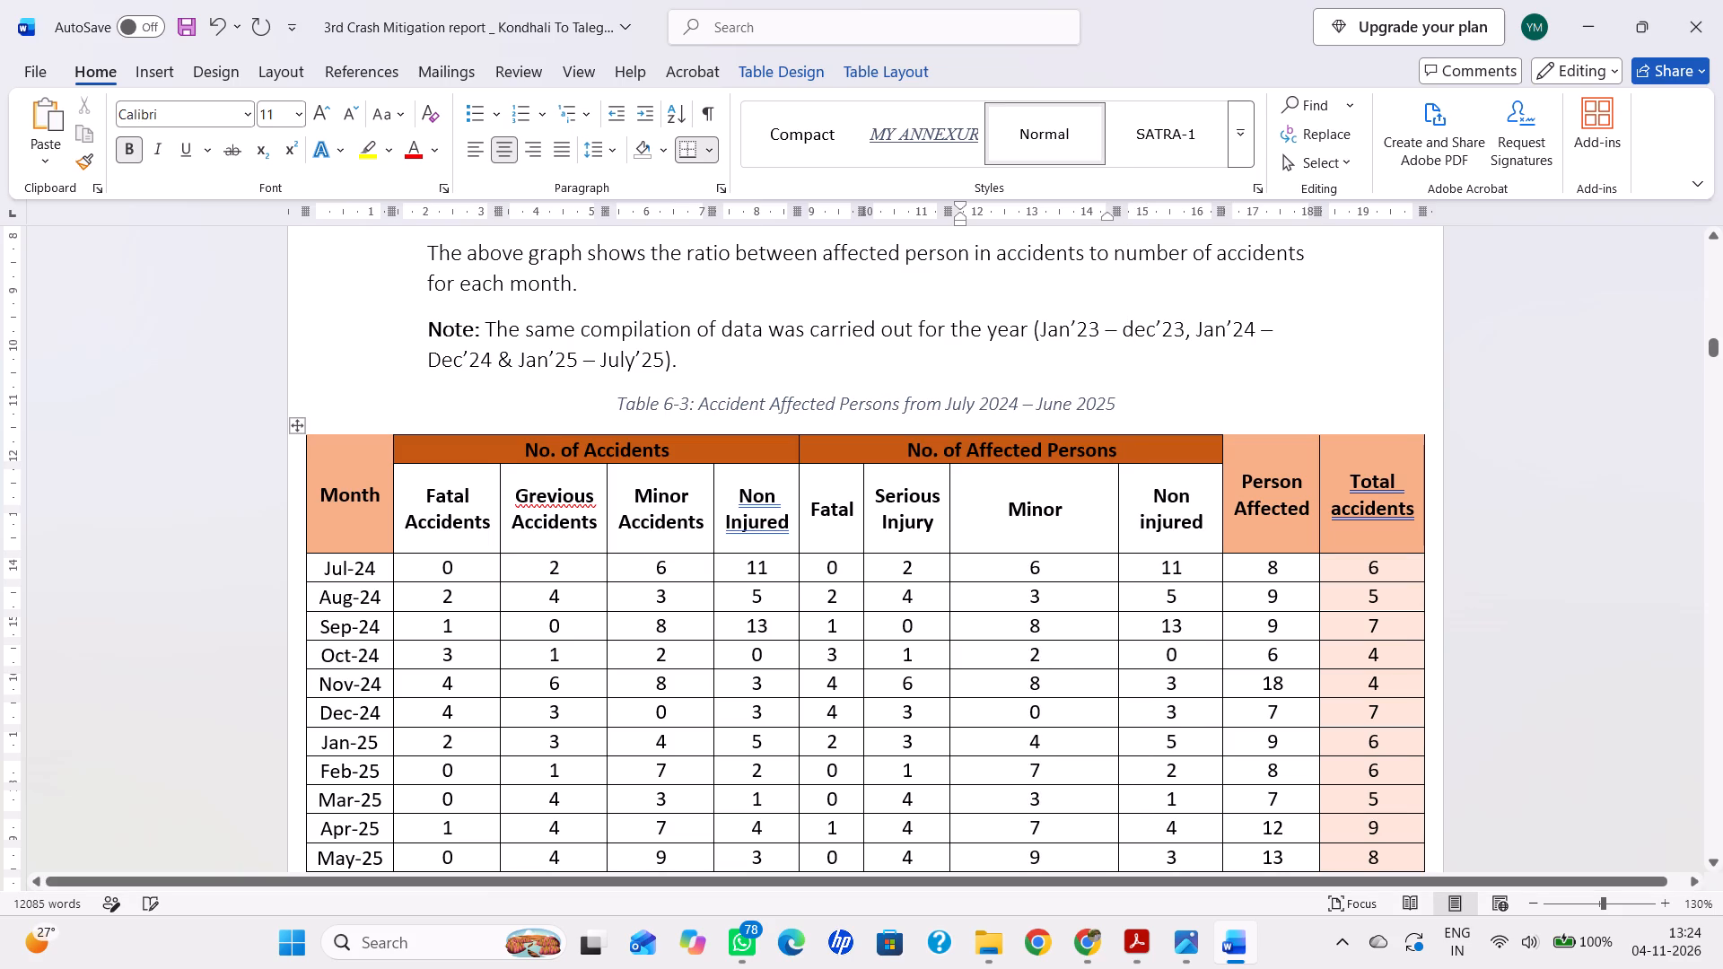
double_click(1116, 502)
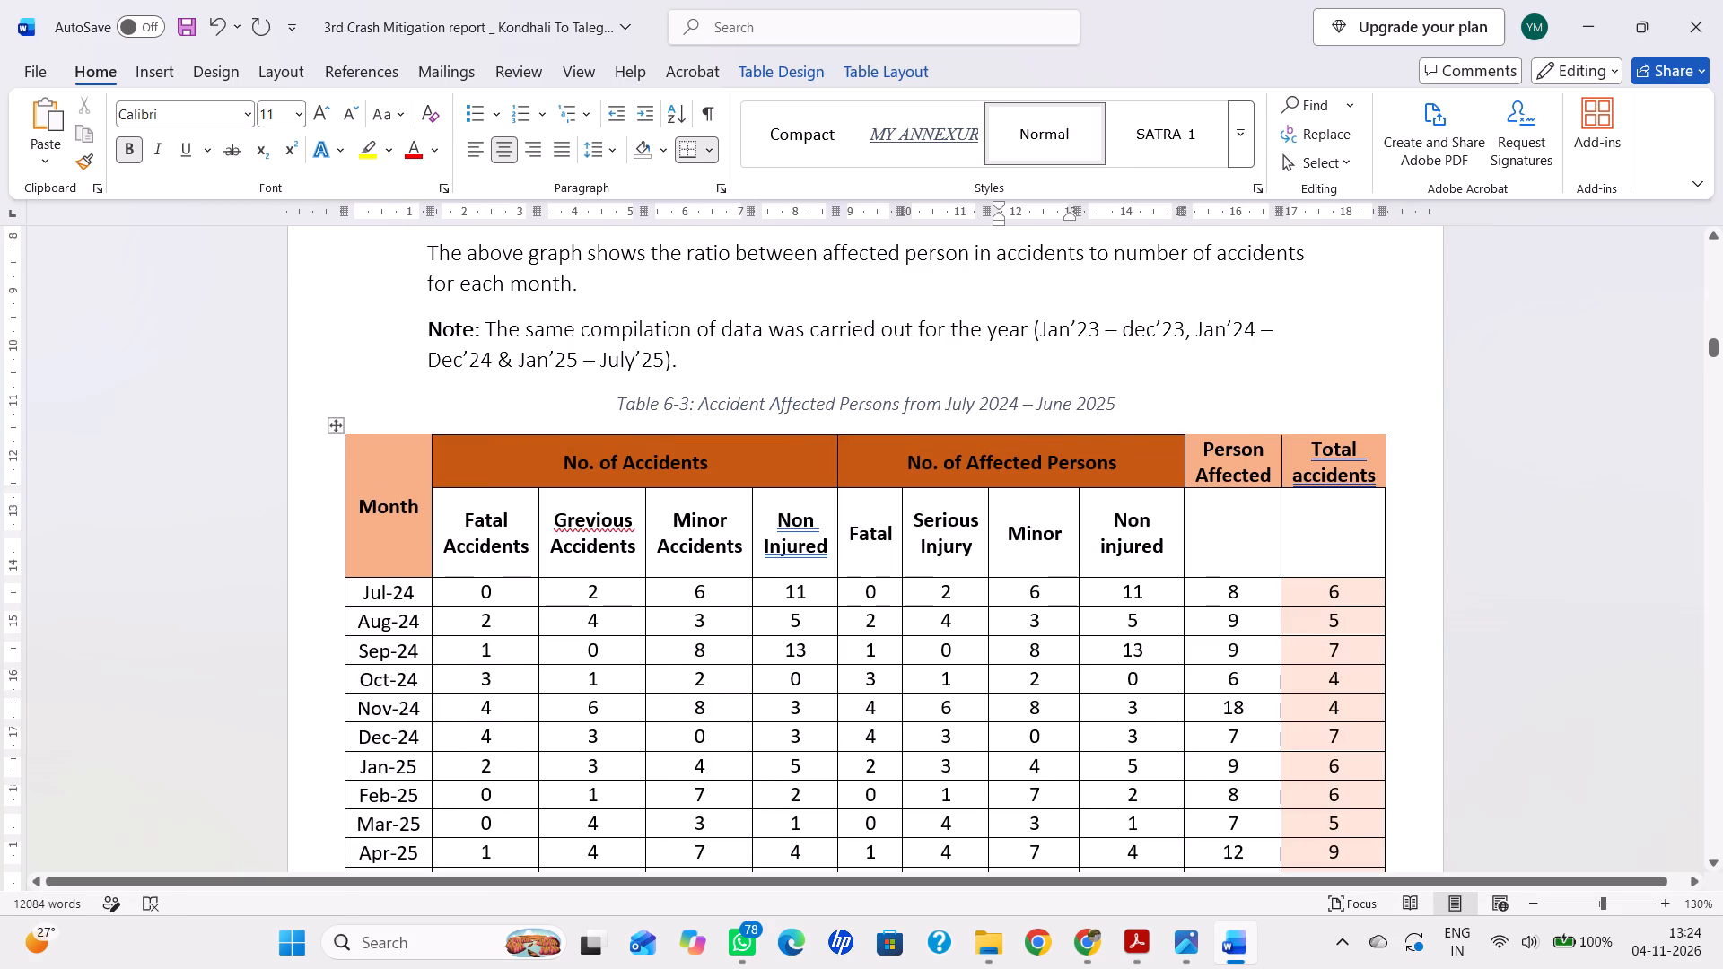
key("ctrl+z")
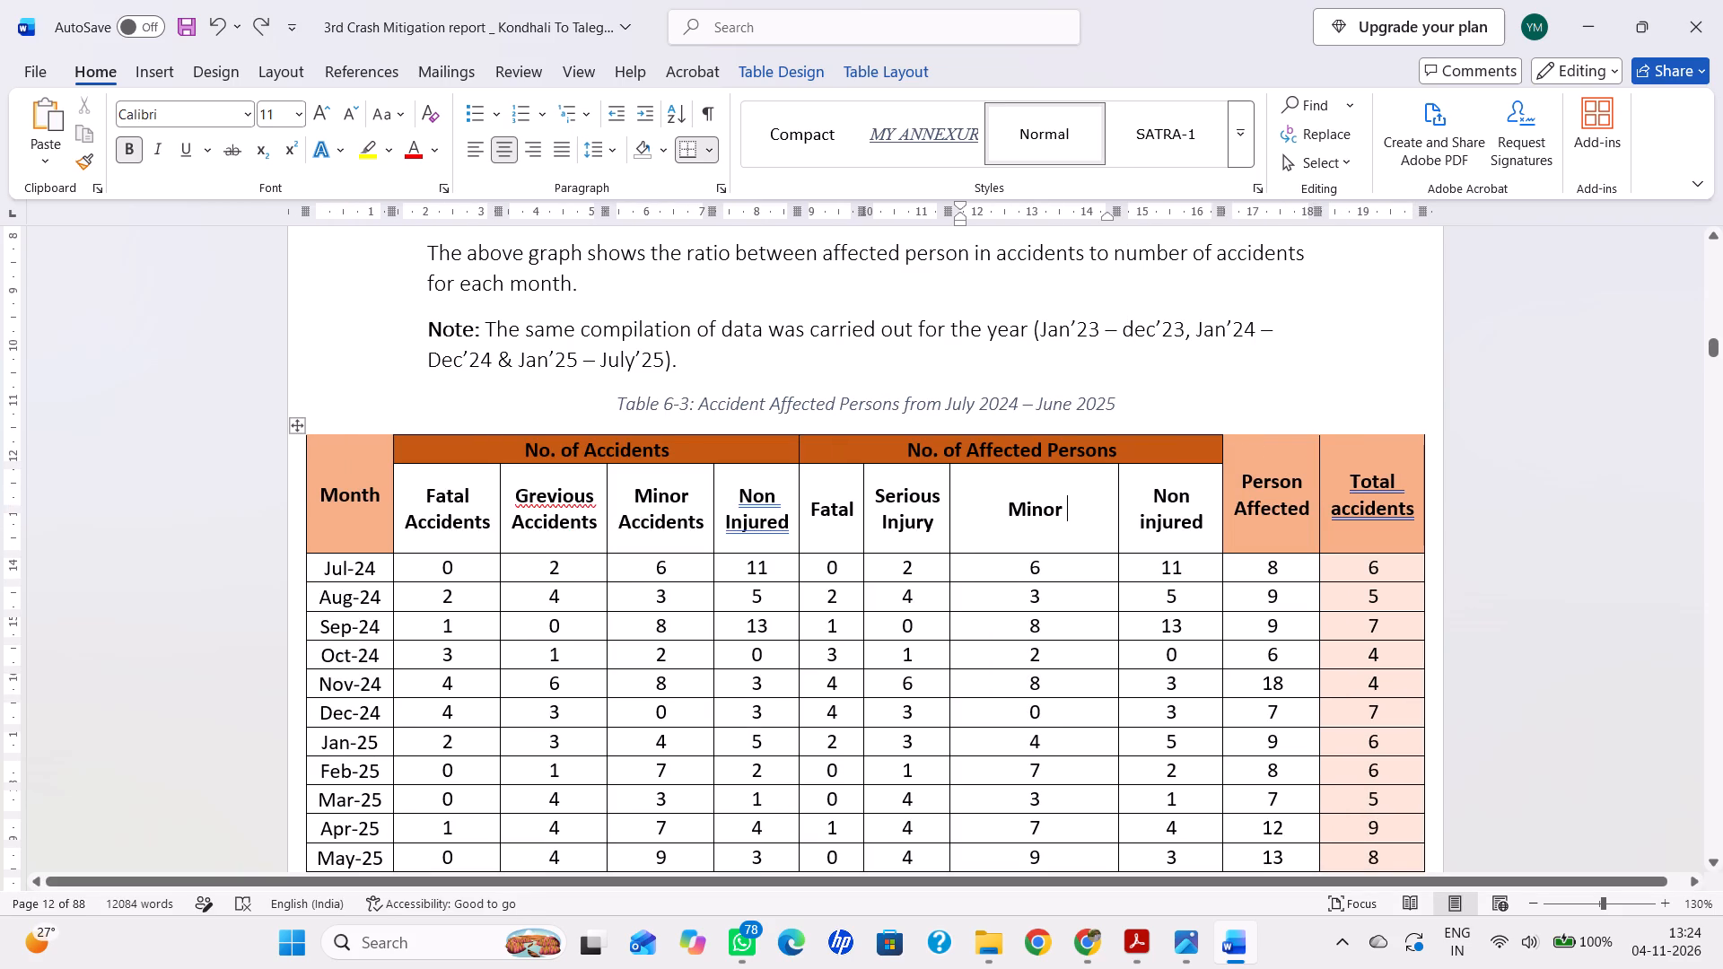
left_click_drag(1117, 500, 1042, 502)
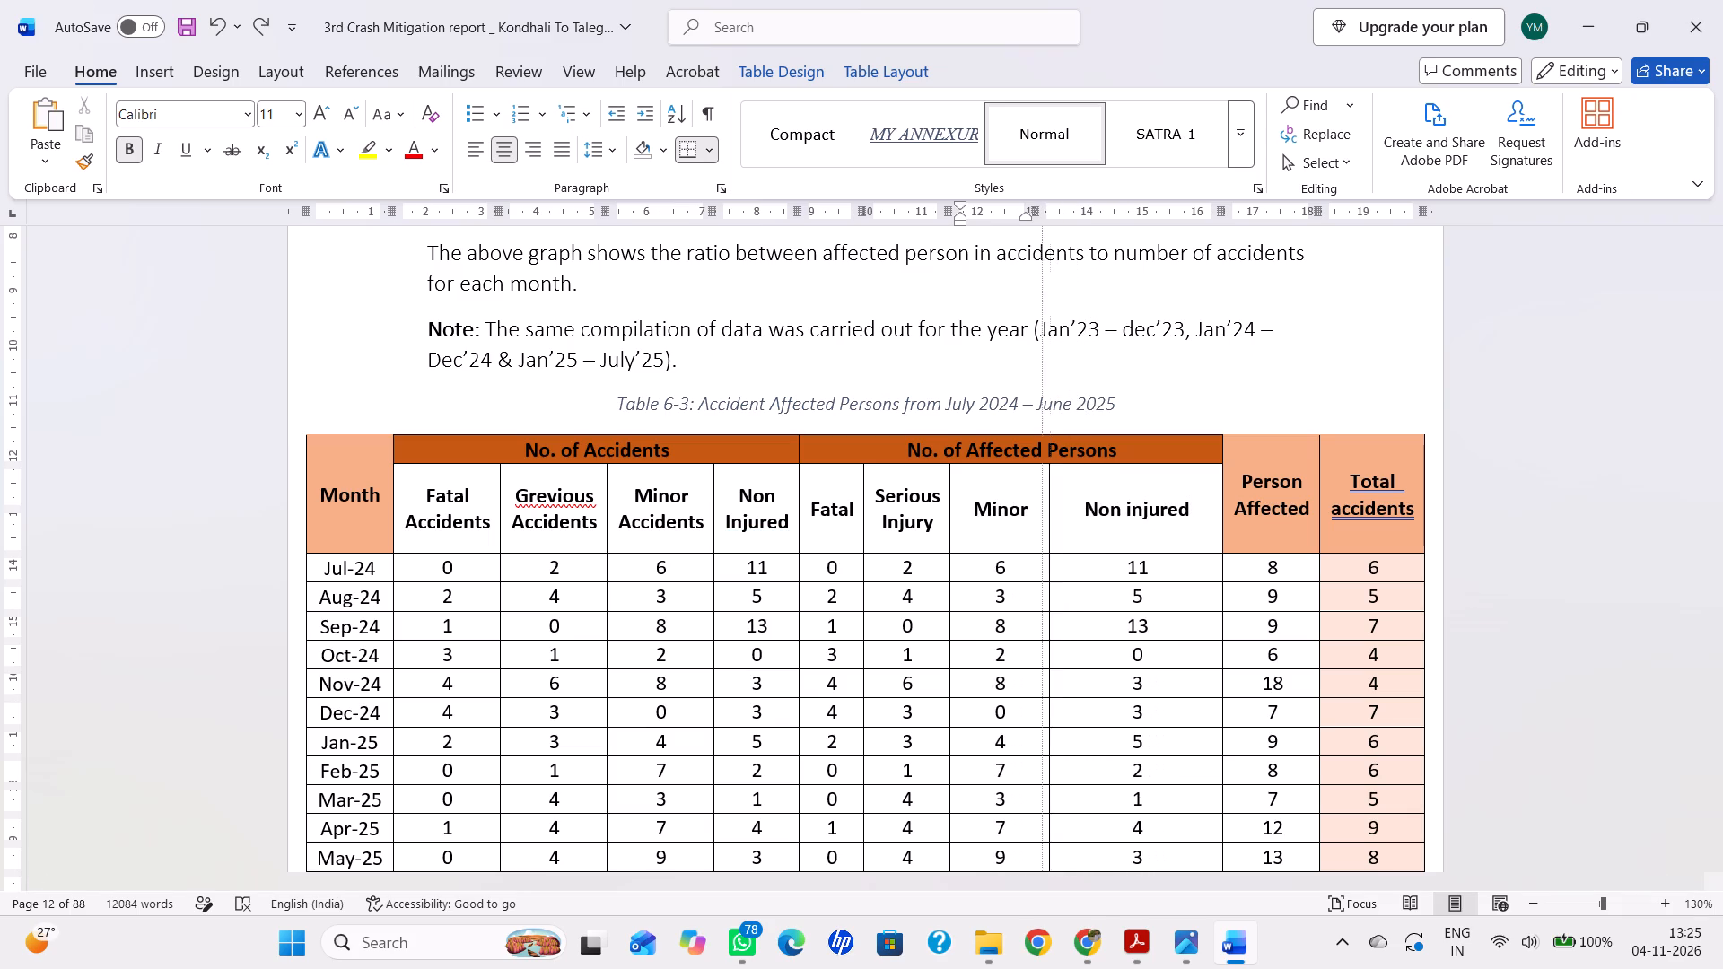
left_click_drag(1042, 502, 1030, 502)
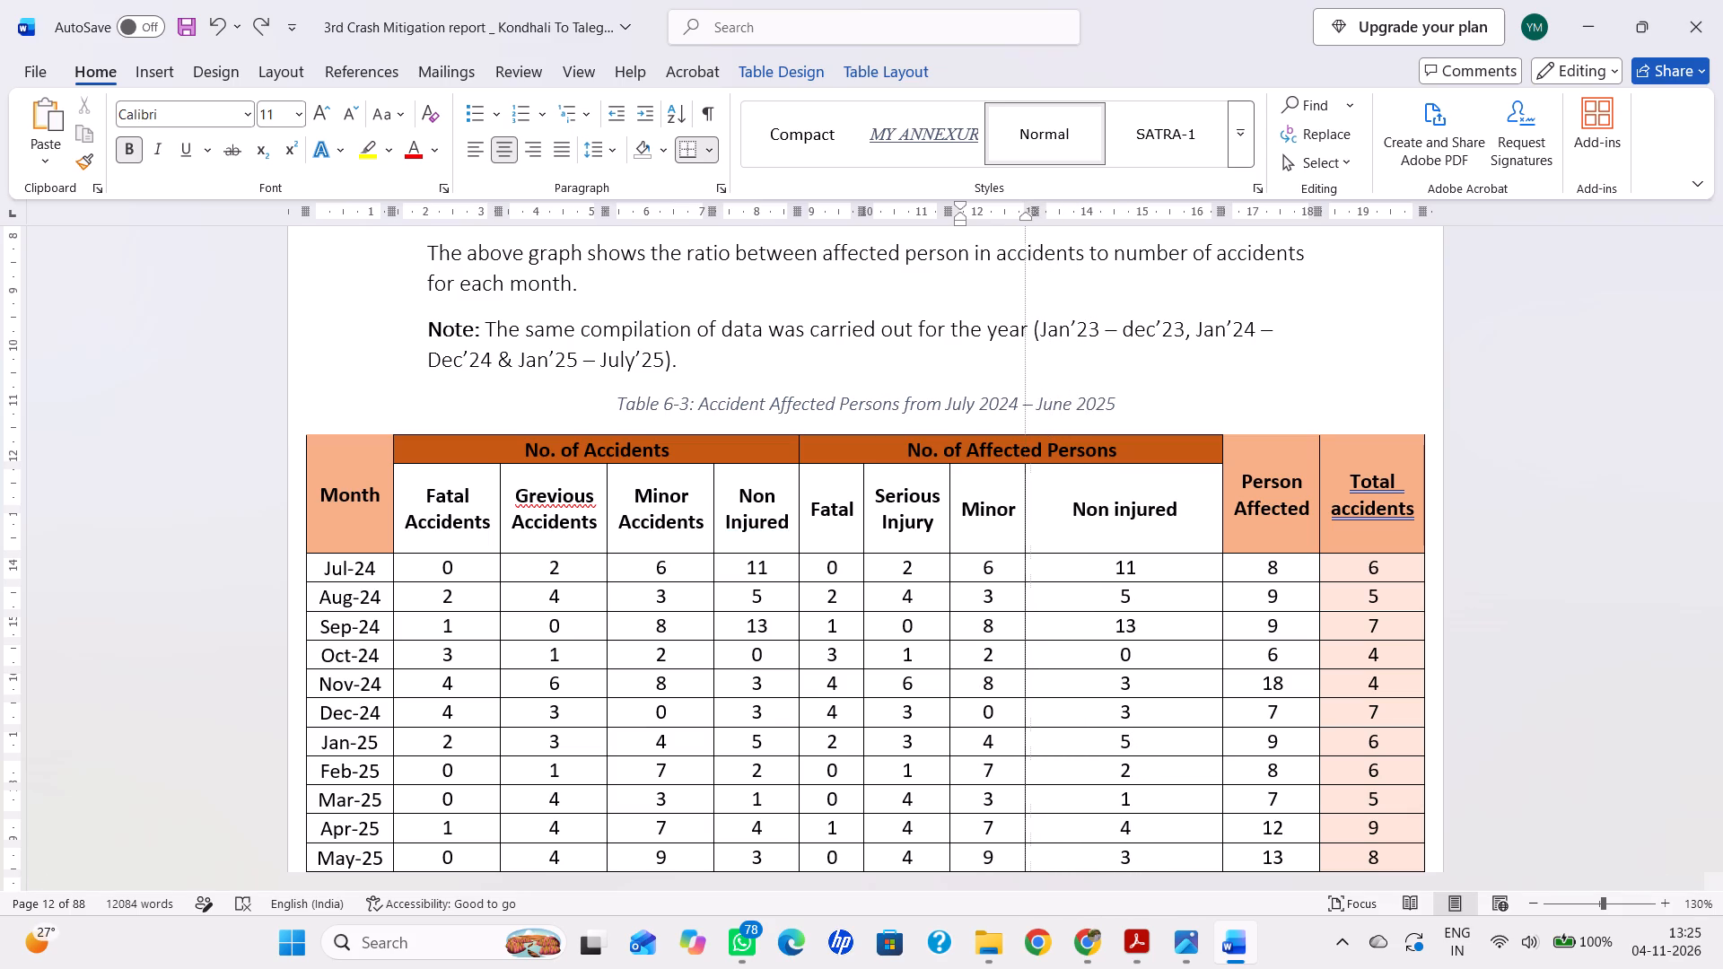
left_click_drag(1030, 502, 1031, 502)
left_click(1021, 516)
key("Return")
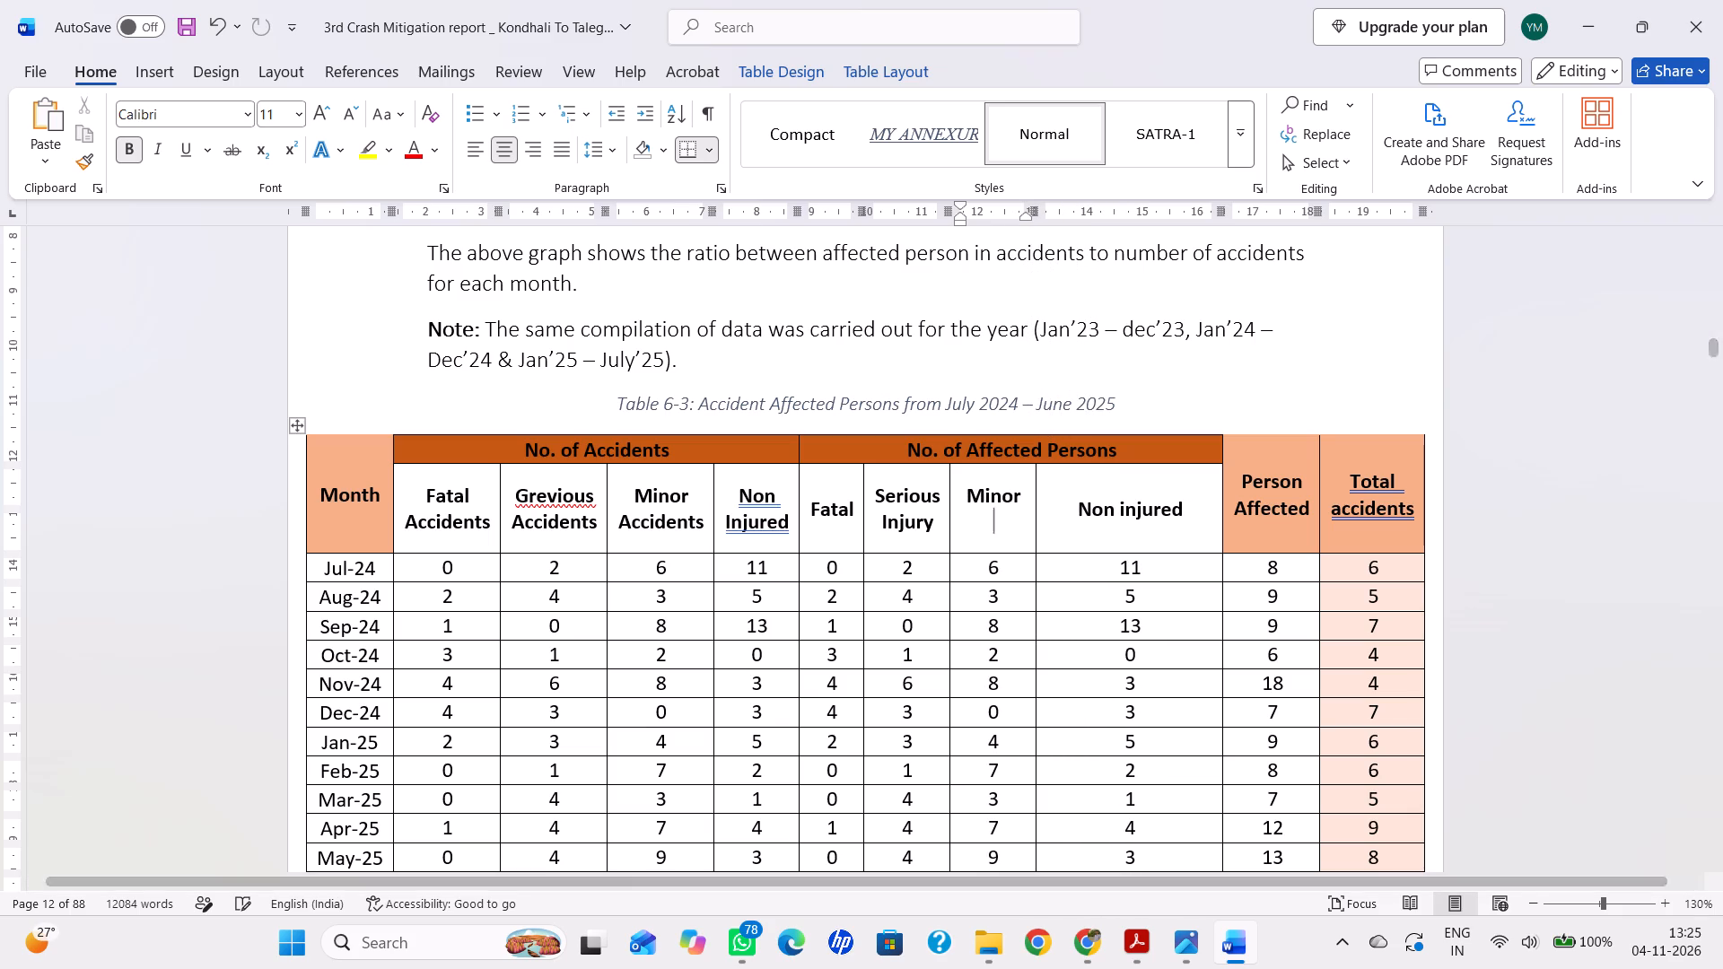
type("Injury")
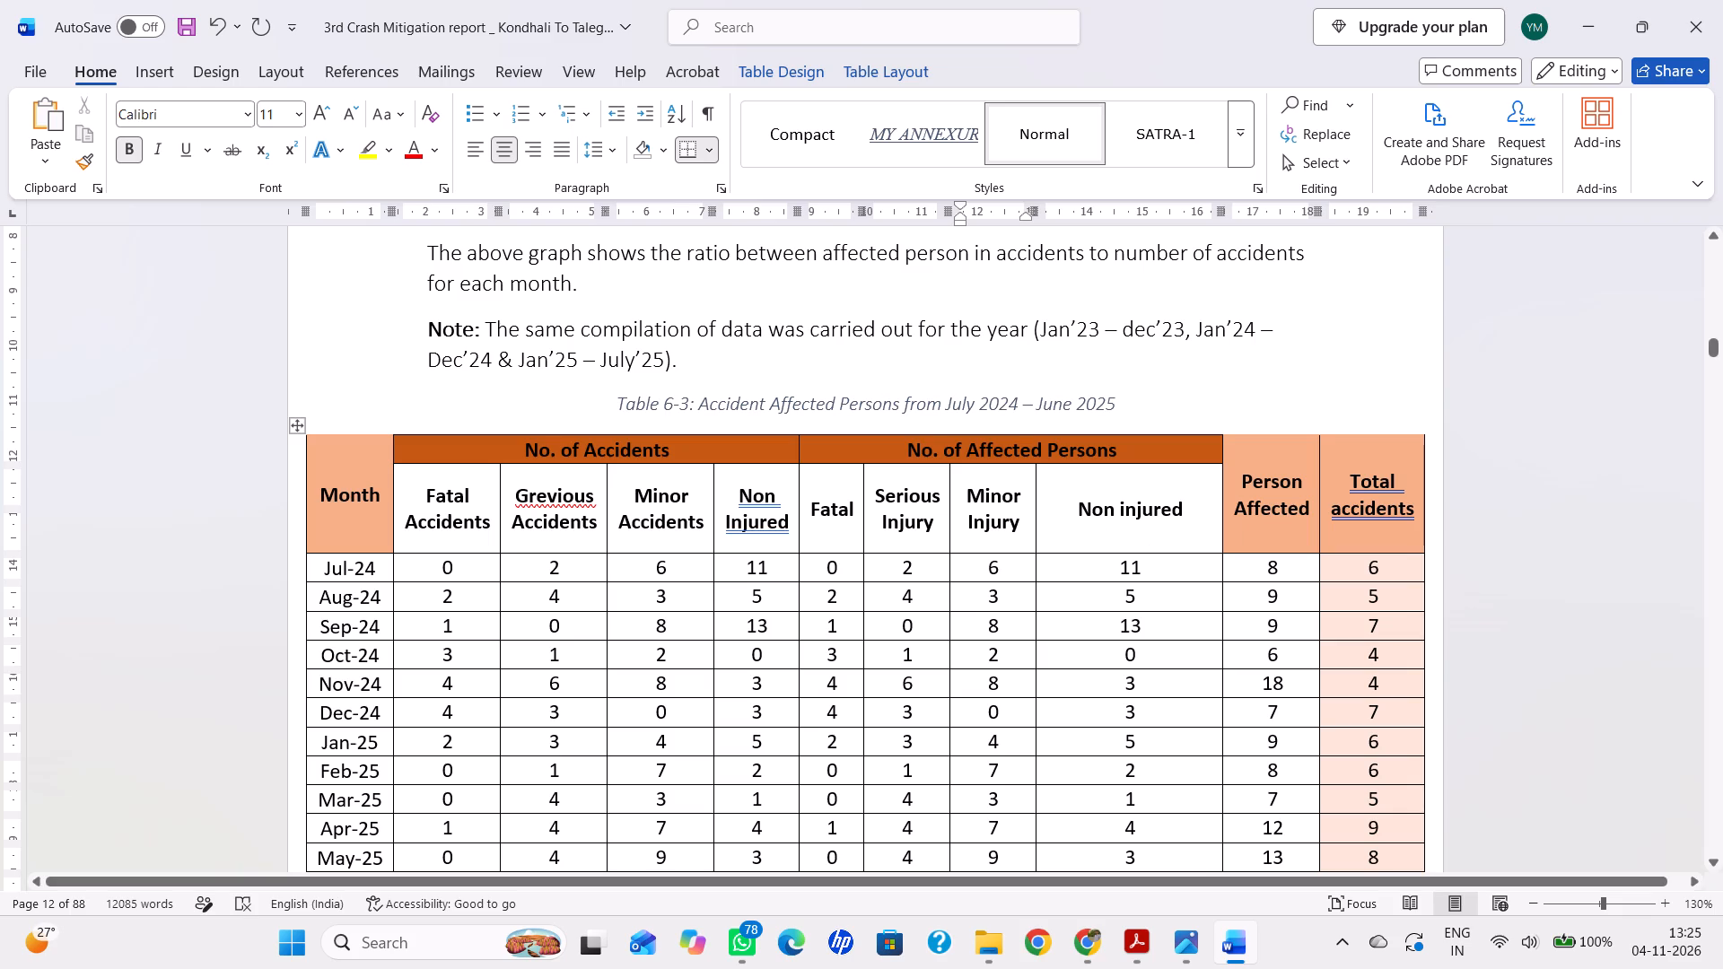
Narrow the Non injured column under No. of Affected Persons and move "injured" onto a second header line.
left_click_drag(1192, 506, 1124, 510)
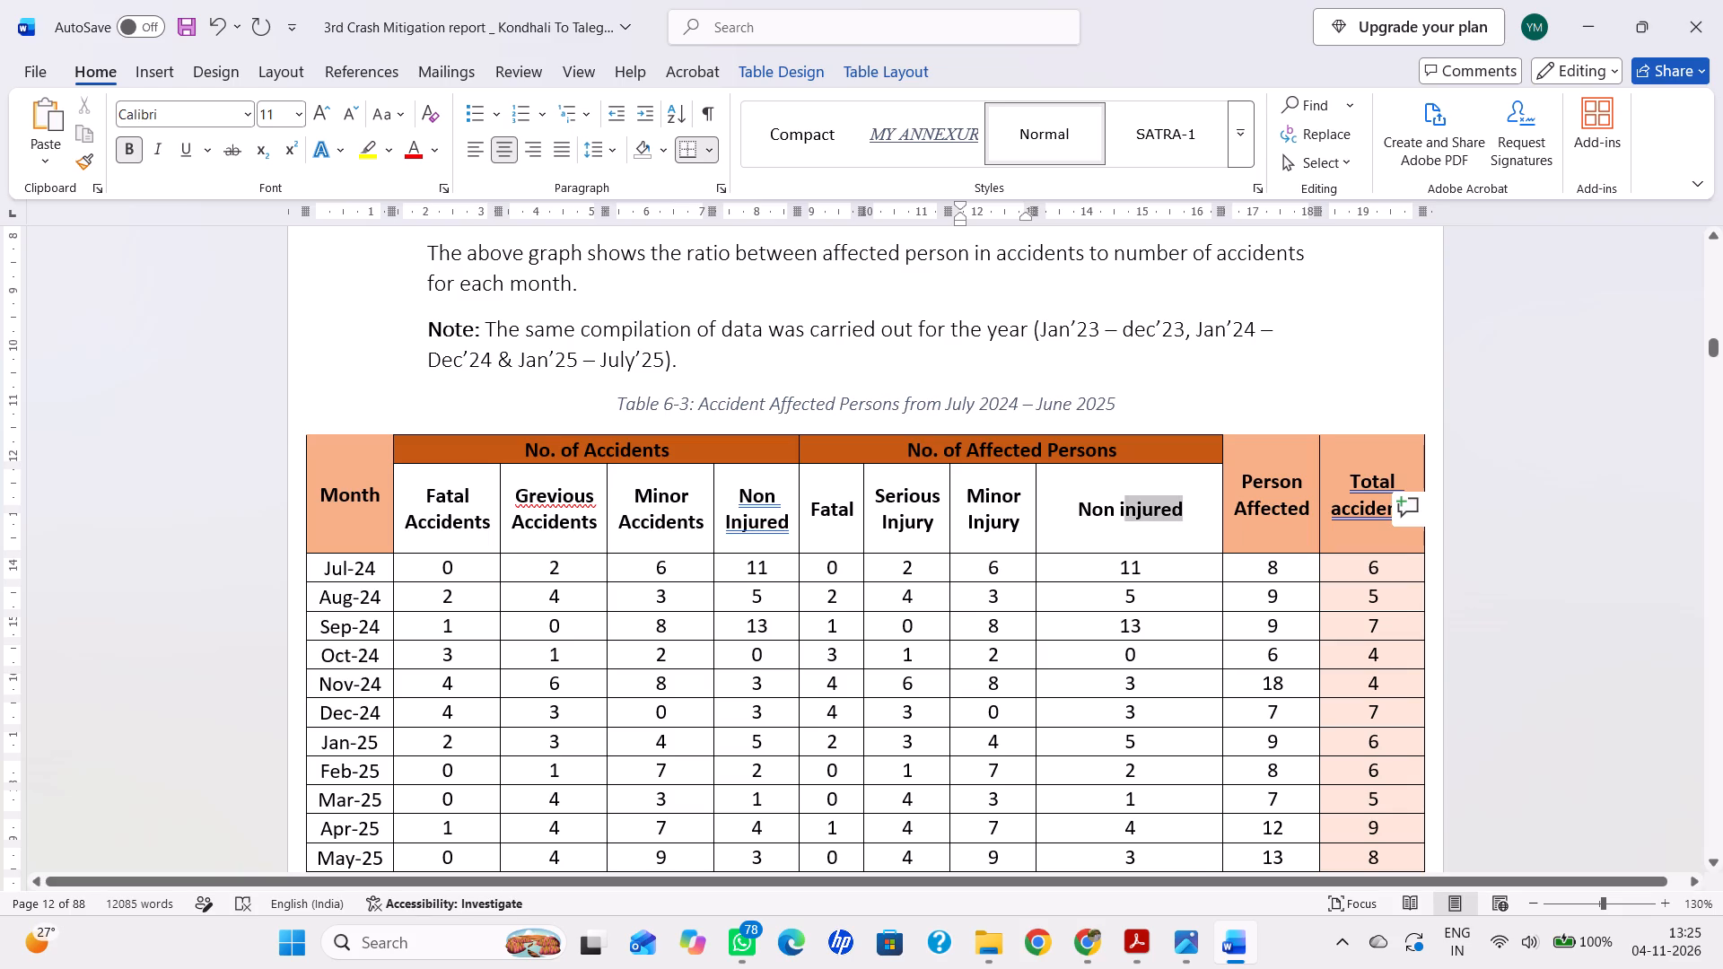
left_click_drag(1124, 510, 1122, 512)
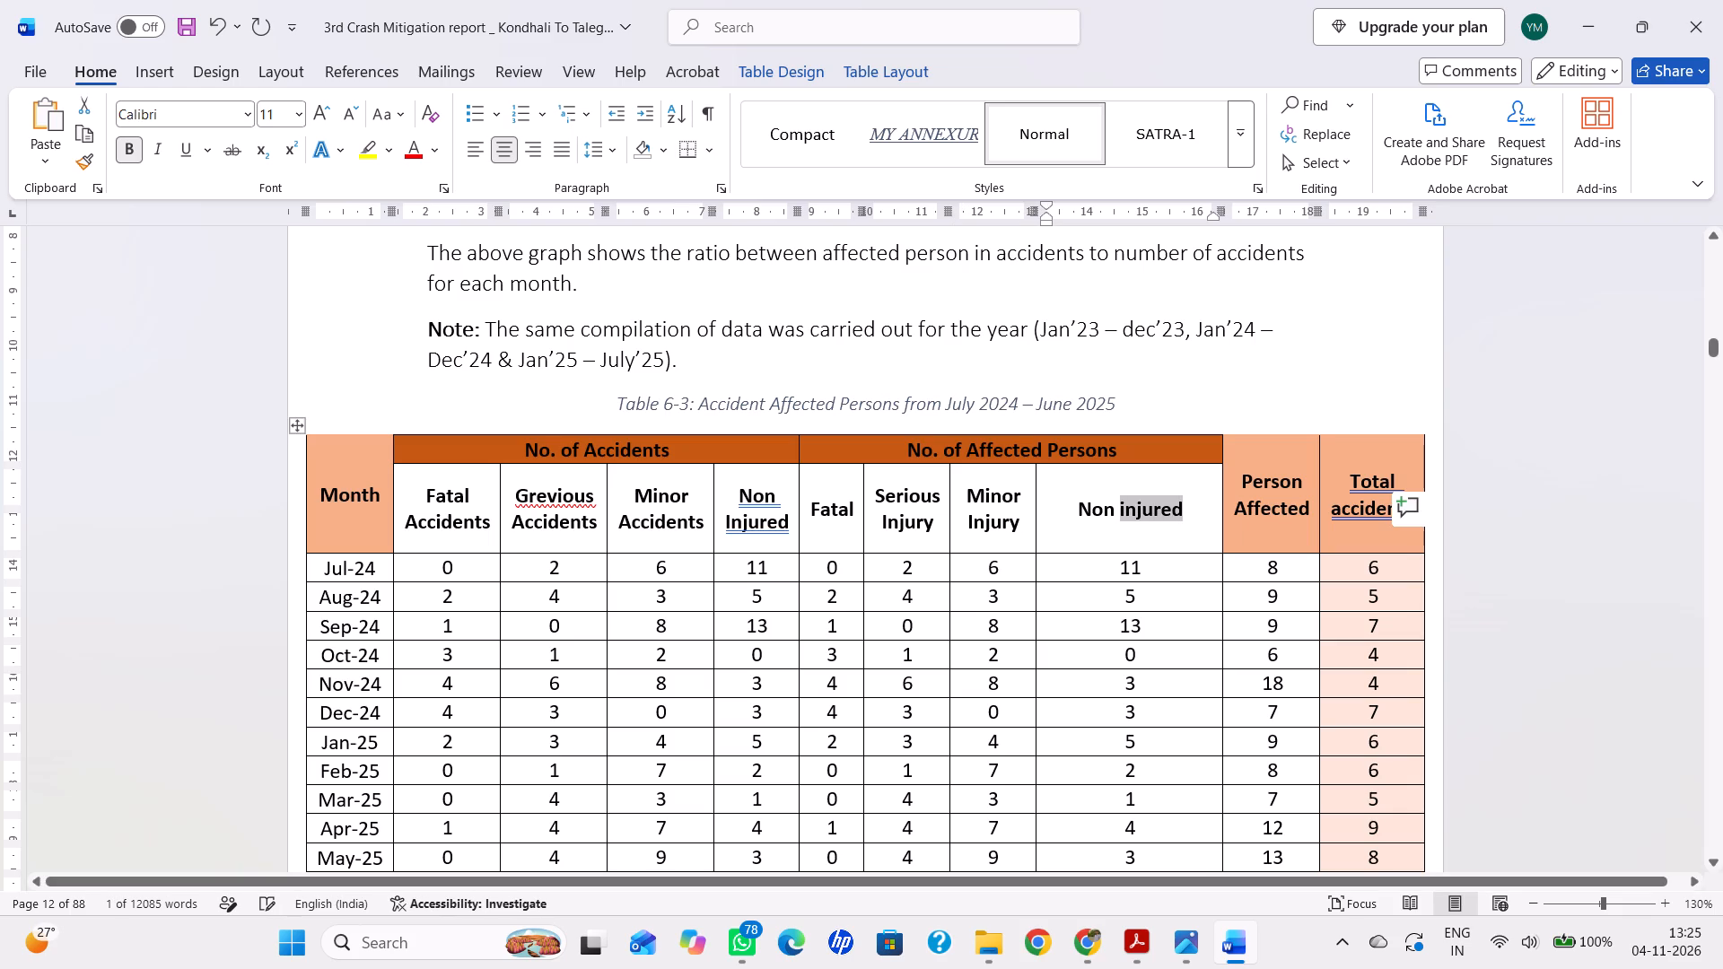
key("ctrl+x")
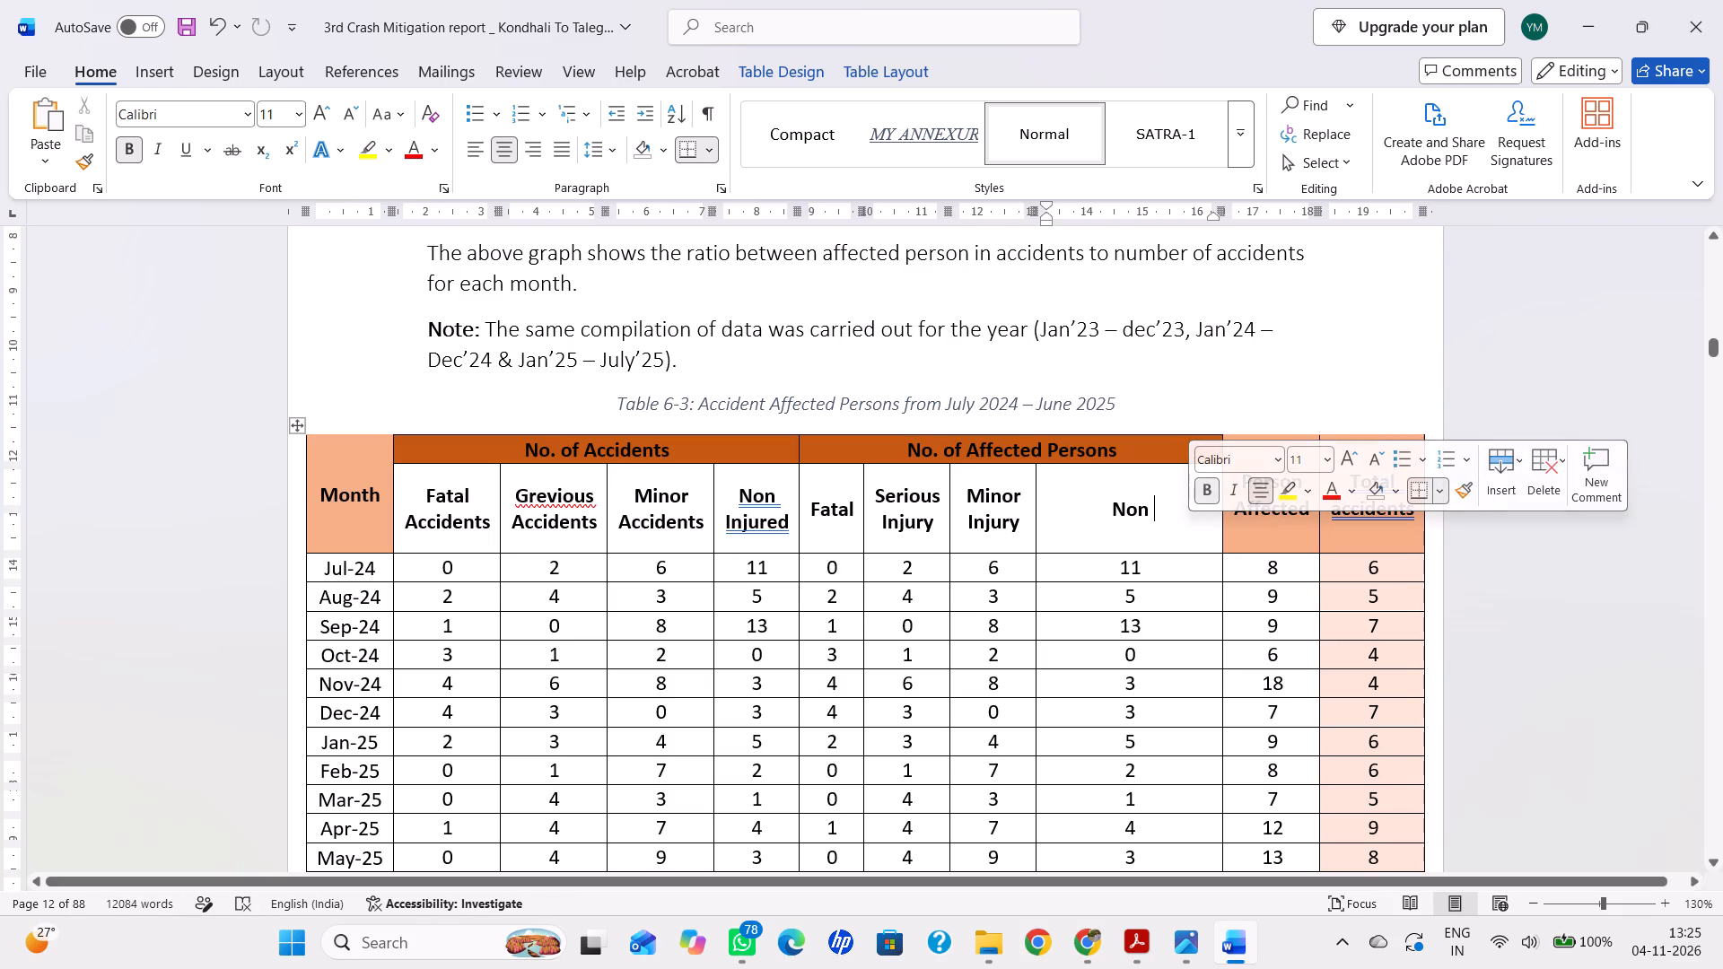
left_click_drag(1220, 530, 1180, 532)
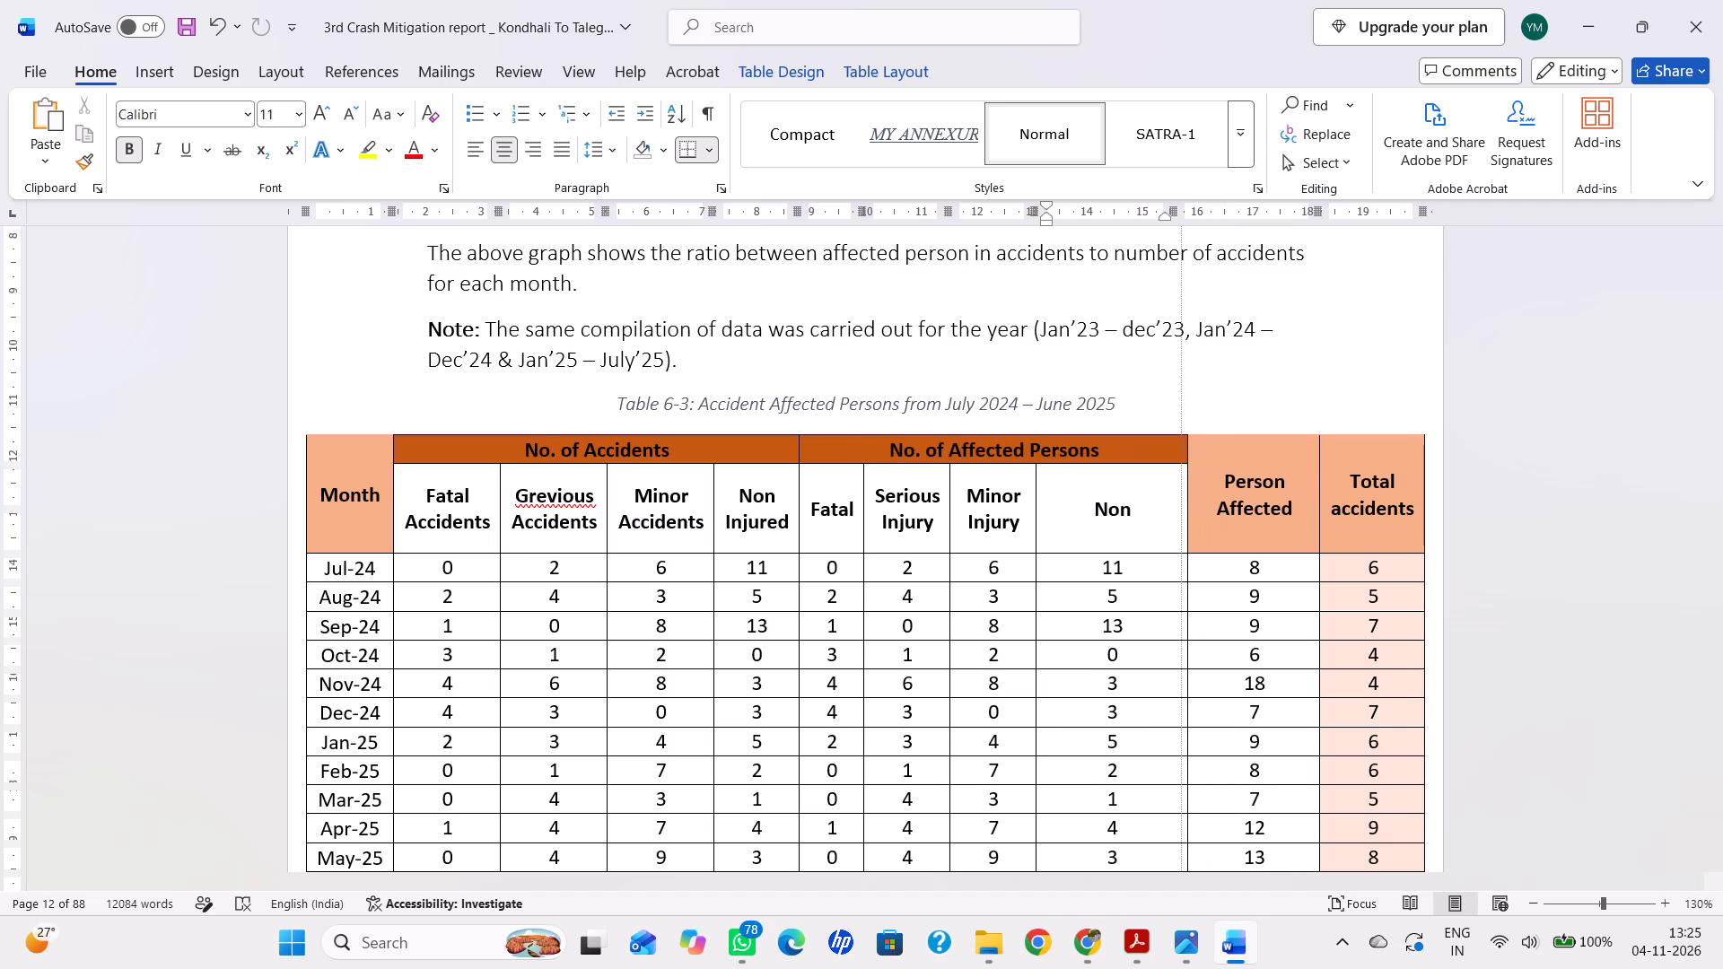
left_click_drag(1180, 532, 1148, 531)
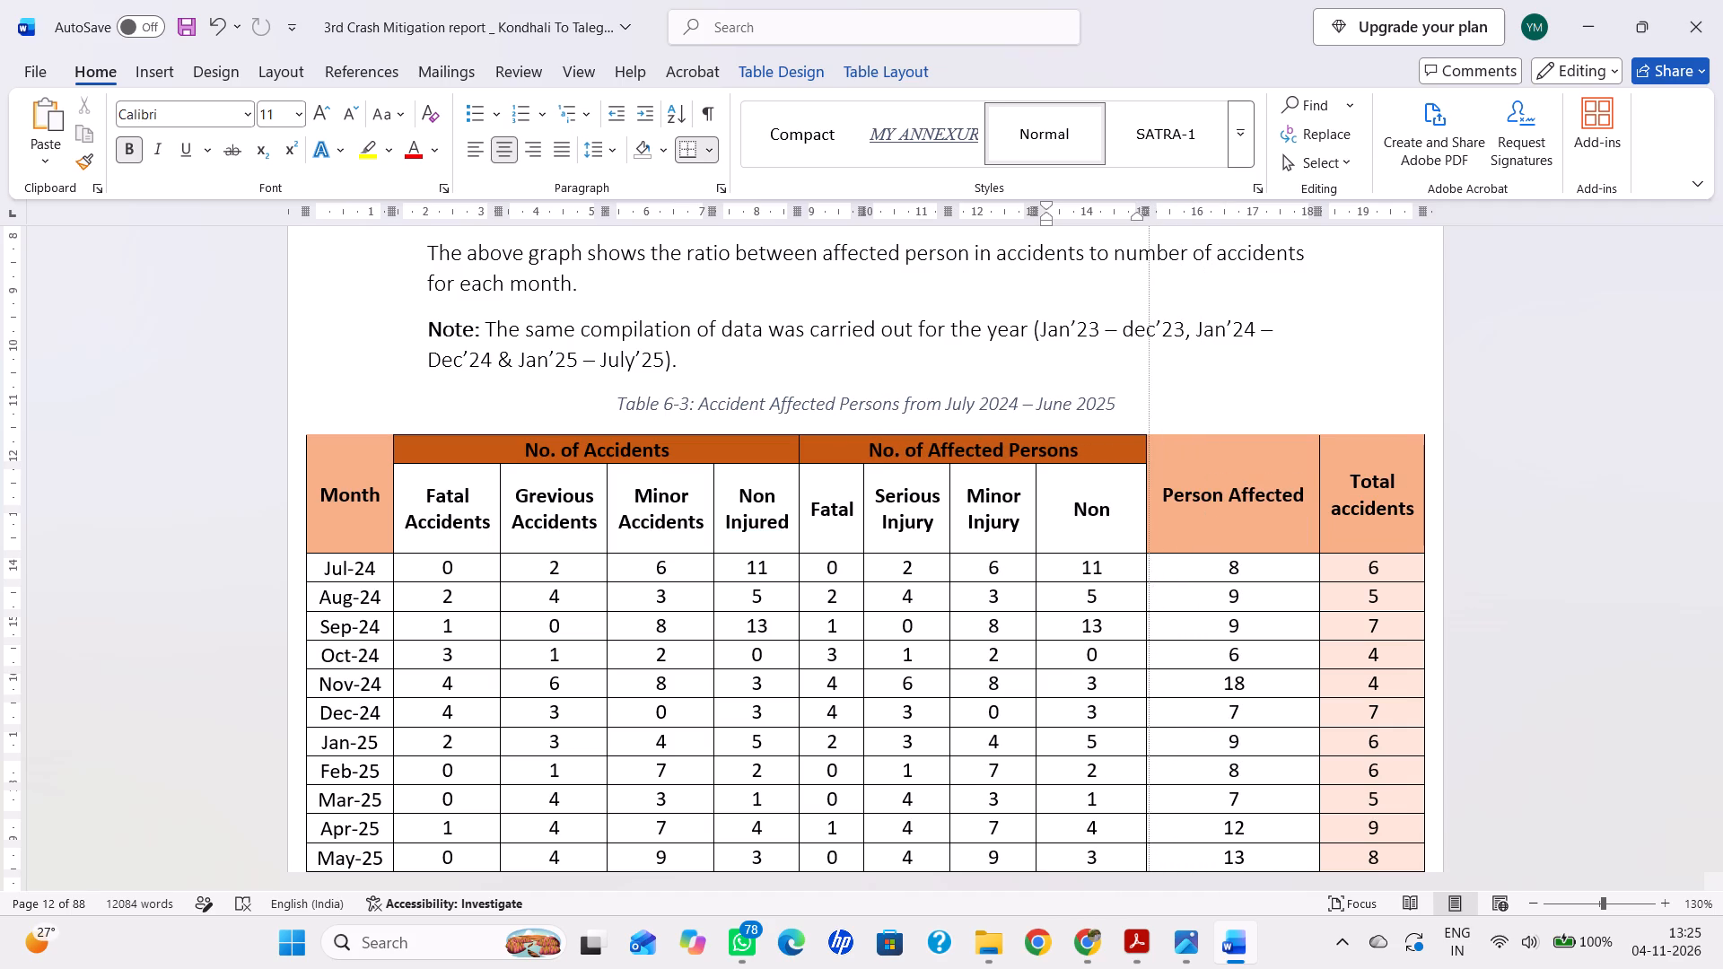
left_click_drag(1148, 531, 1113, 531)
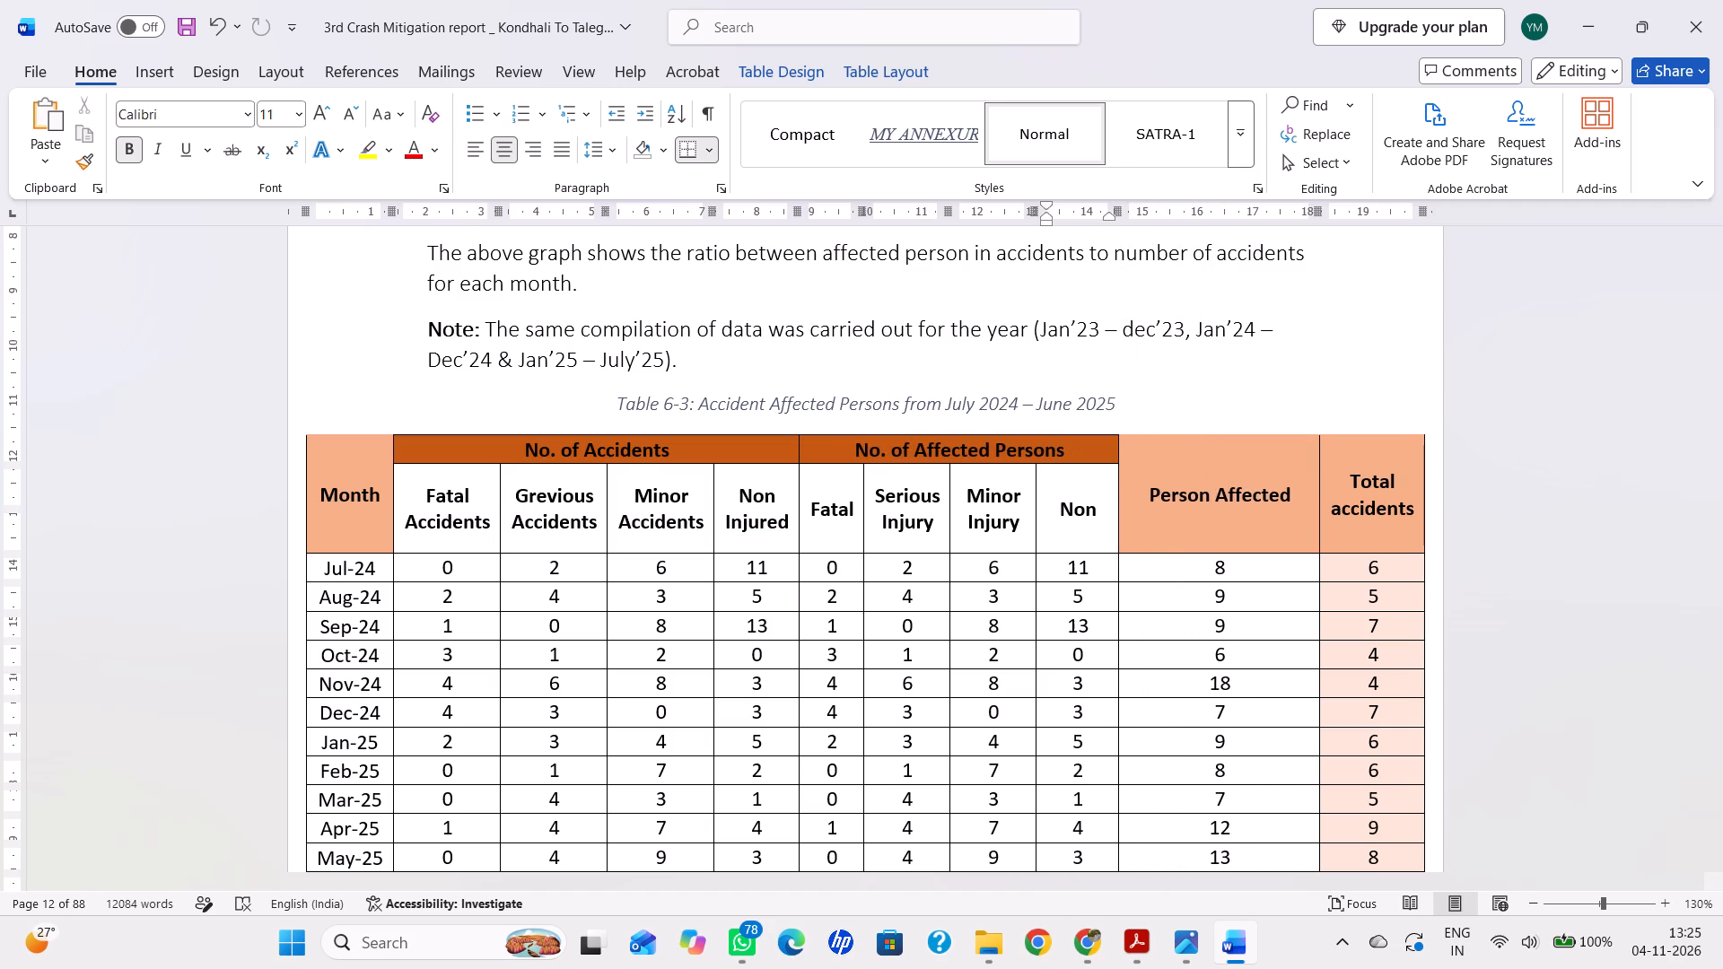
left_click(1099, 517)
key("Return")
key("ctrl+v")
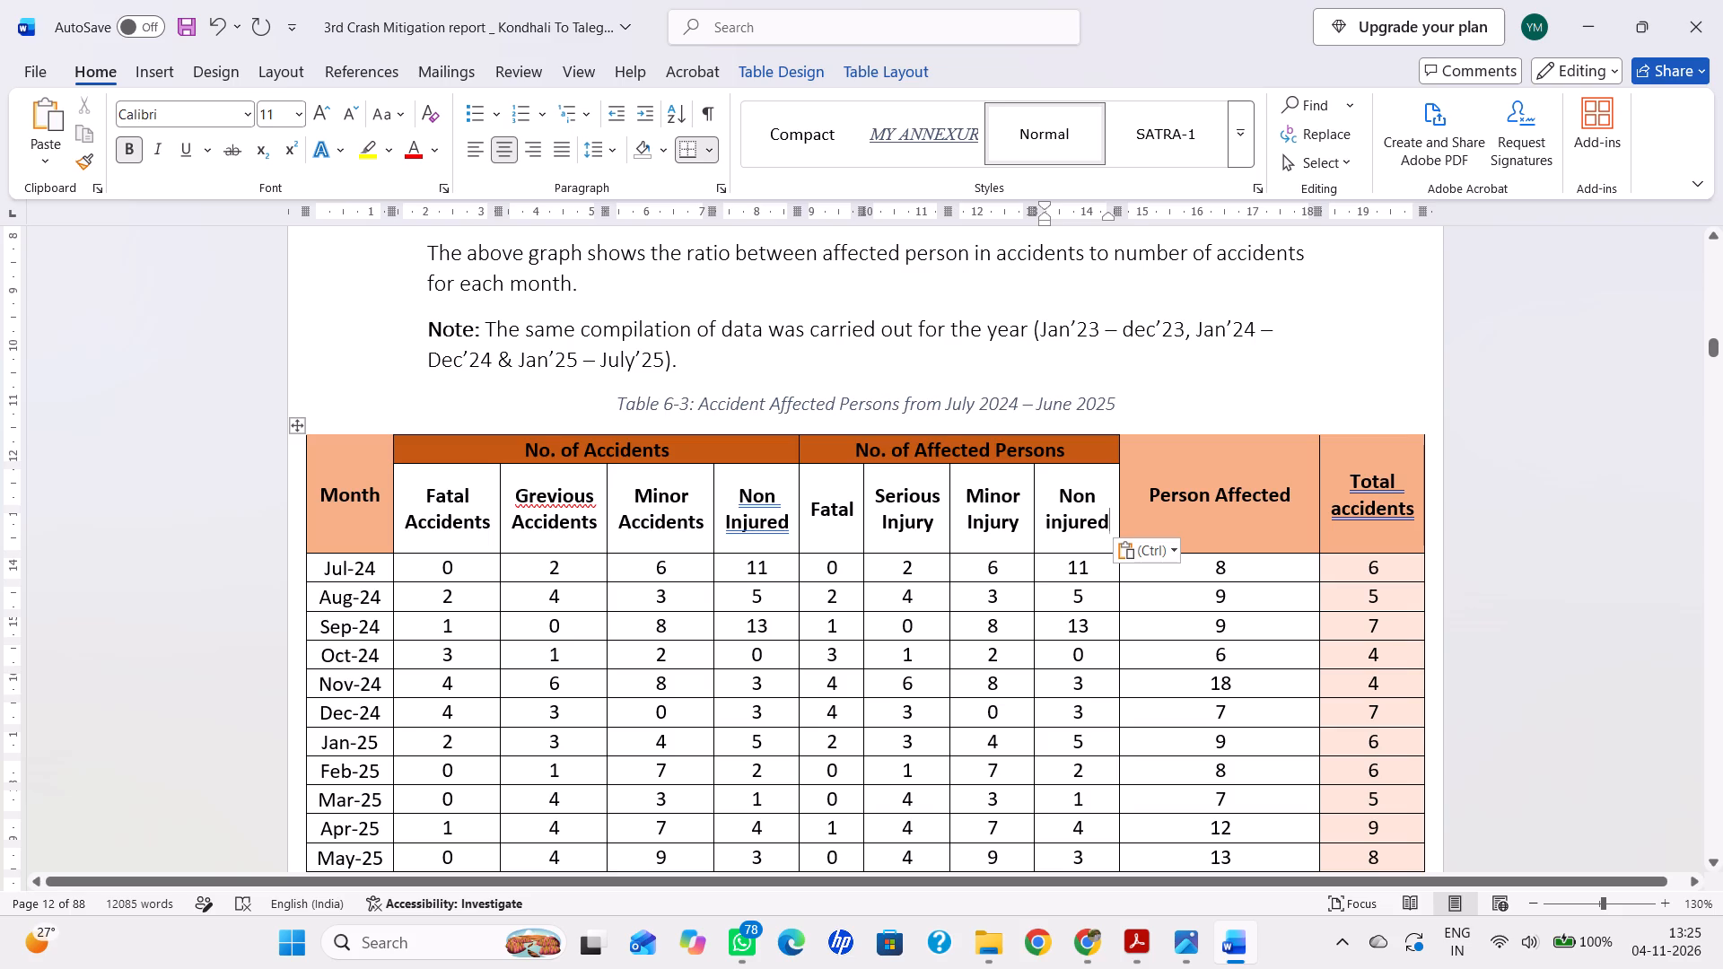
Narrow the Person Affected and Total accidents columns of Table 6-3 so their headers wrap onto two lines, and save the report.
left_click_drag(1319, 473, 1202, 476)
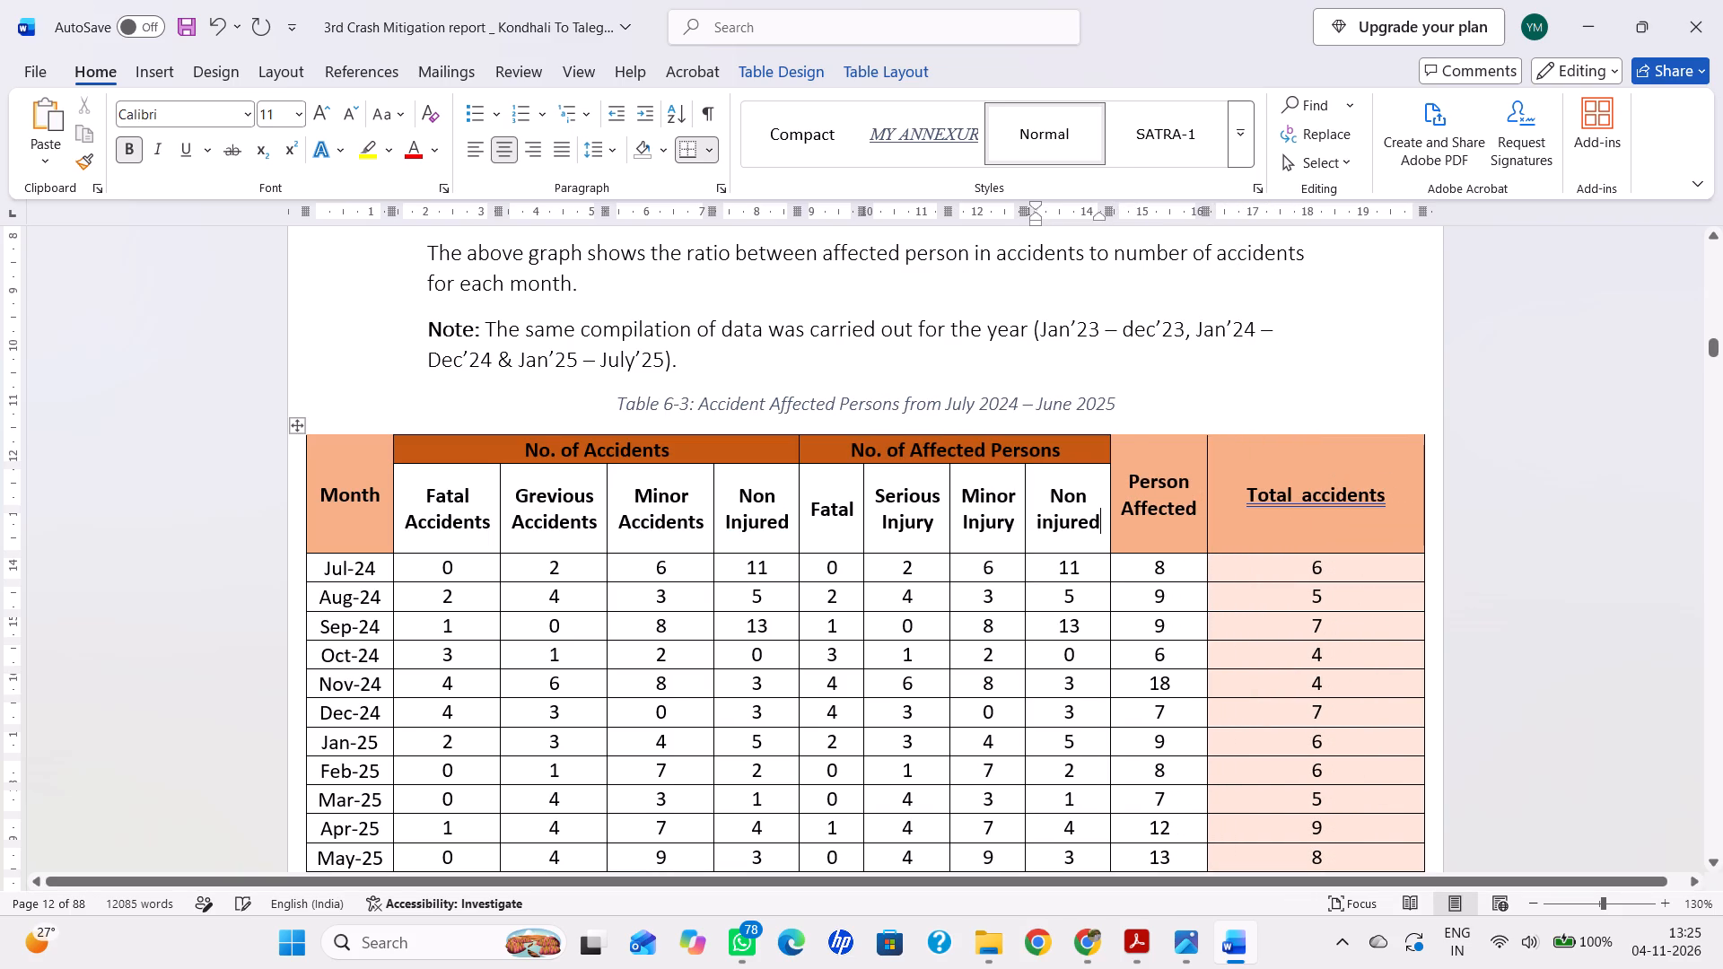
left_click_drag(1424, 469, 1306, 469)
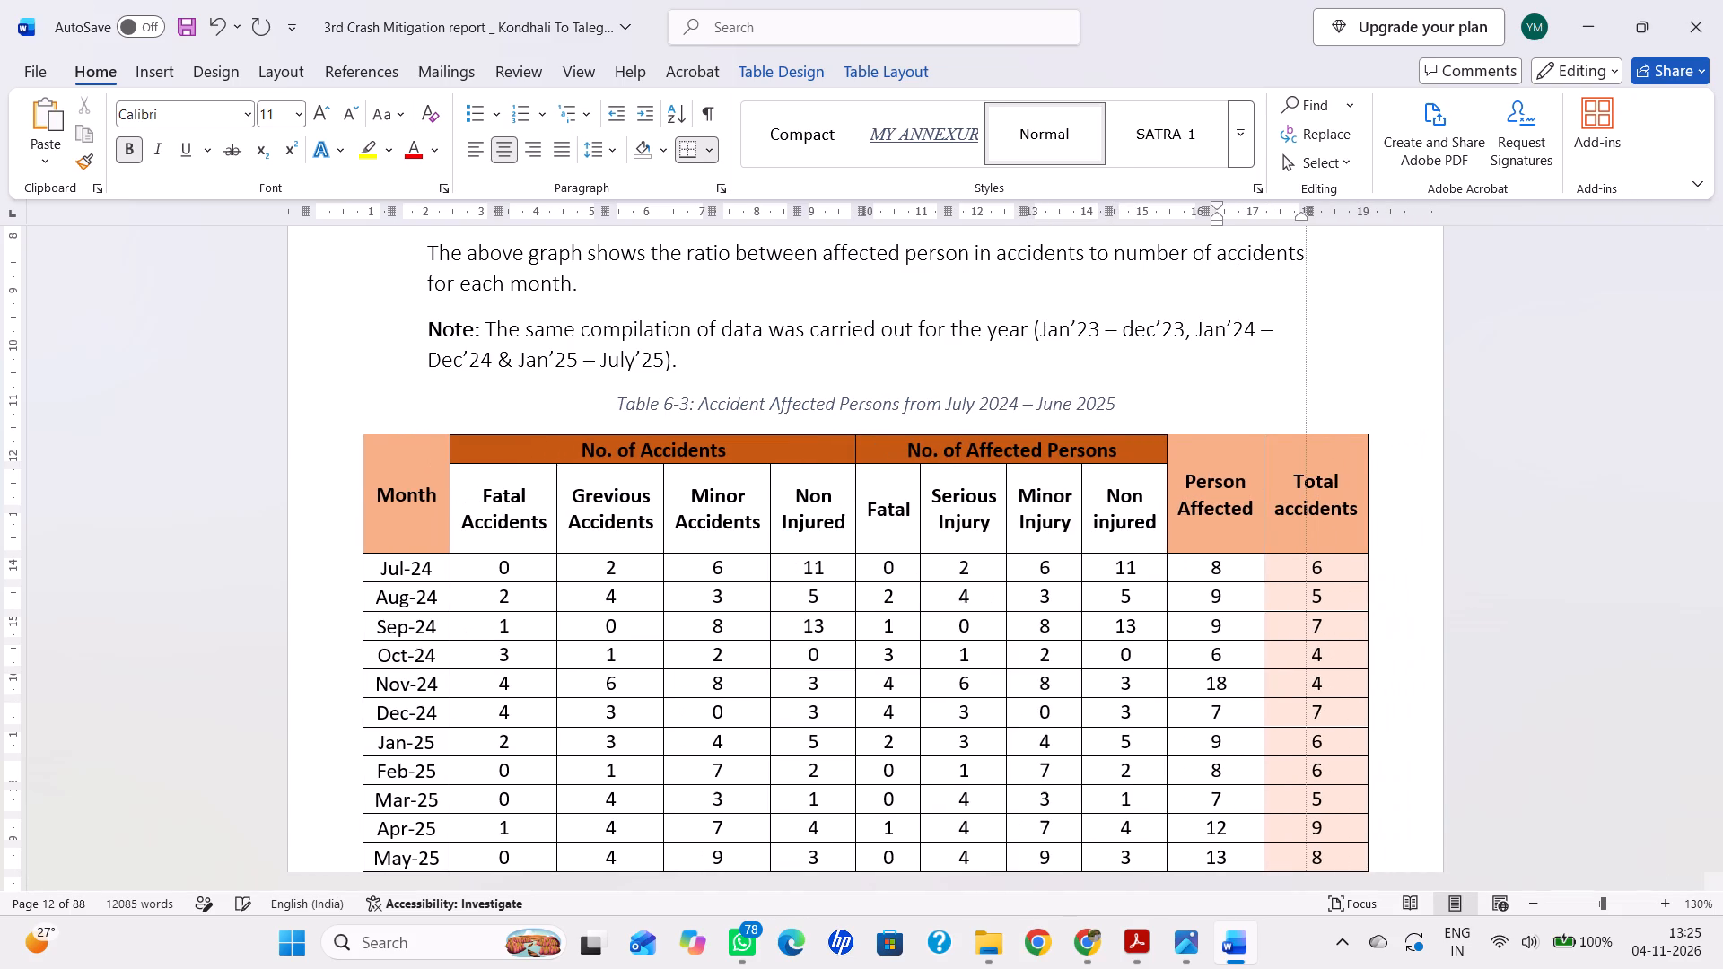
left_click_drag(1306, 469, 1305, 468)
left_click_drag(1570, 635, 1561, 632)
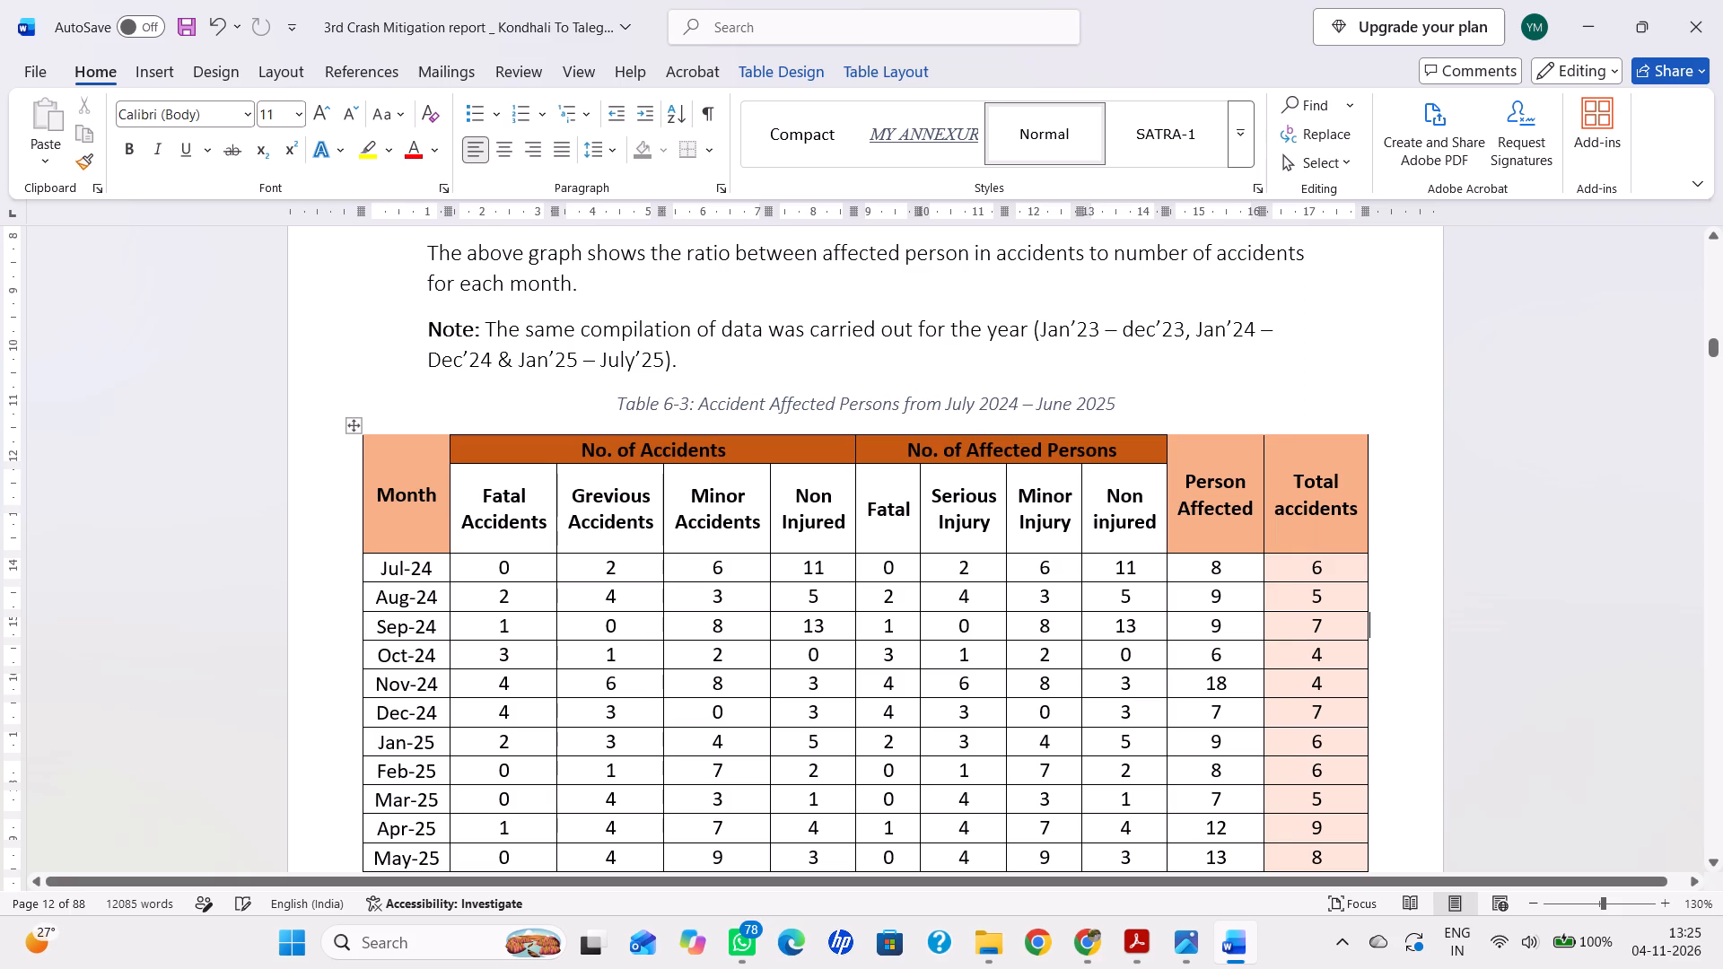
key("ctrl+s")
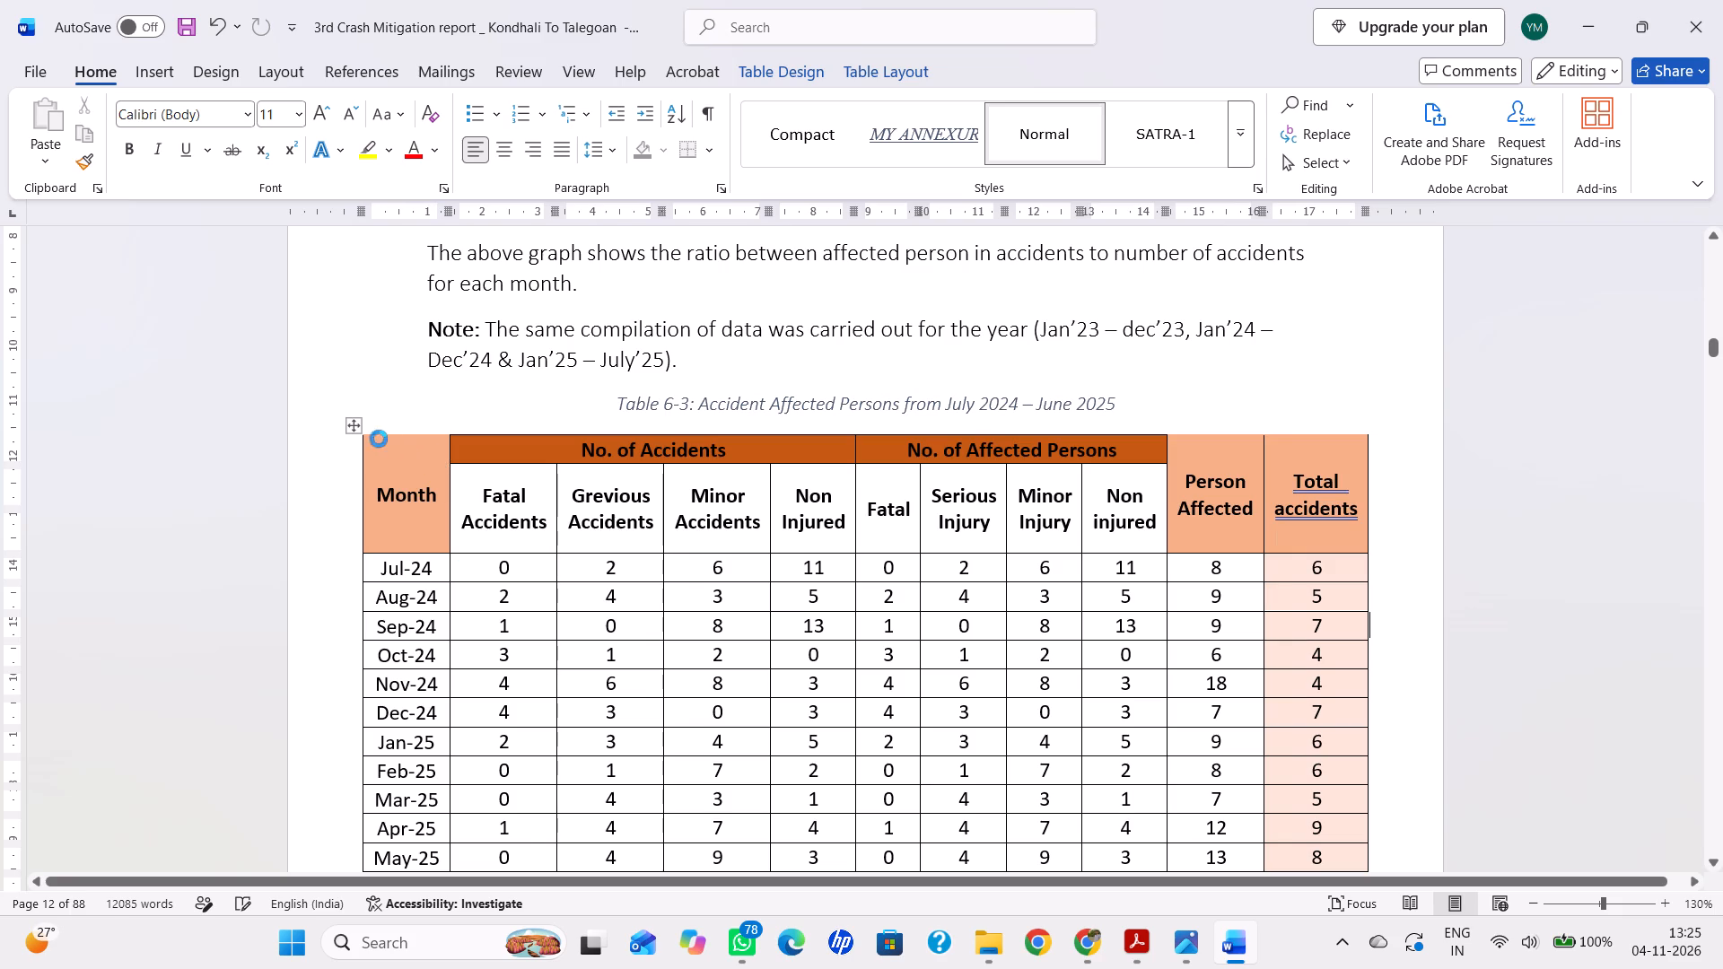
Apply All Borders to the whole of Table 6-3 and save the report.
left_click(348, 428)
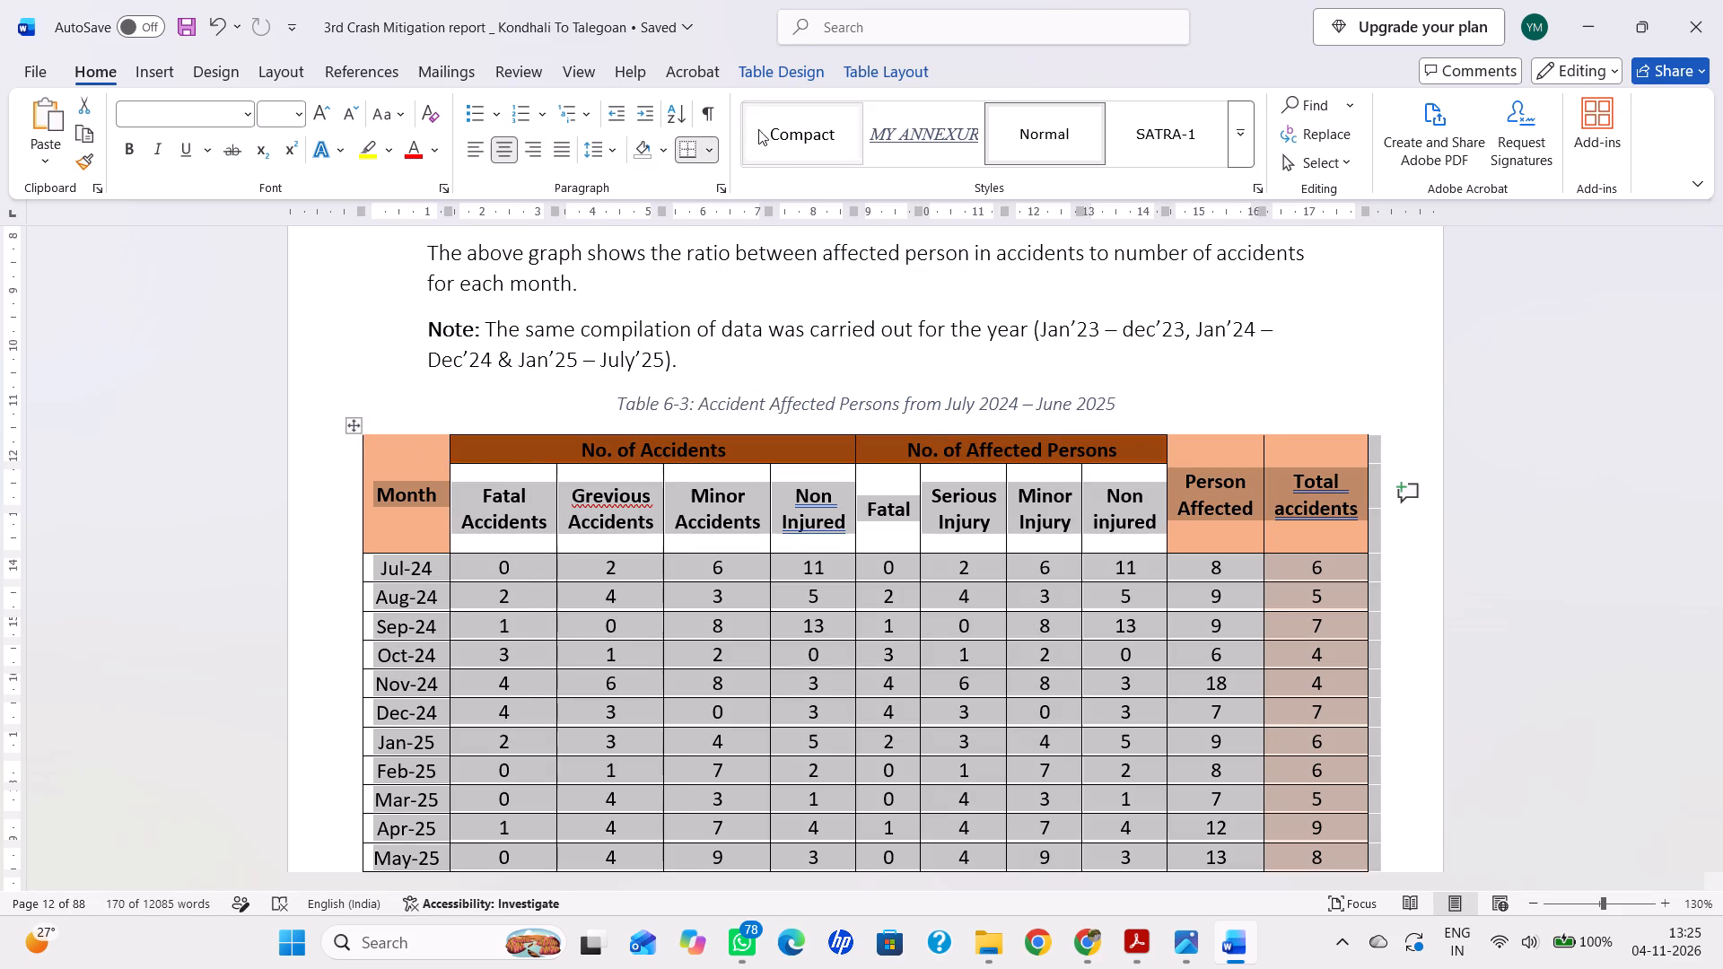
left_click(713, 141)
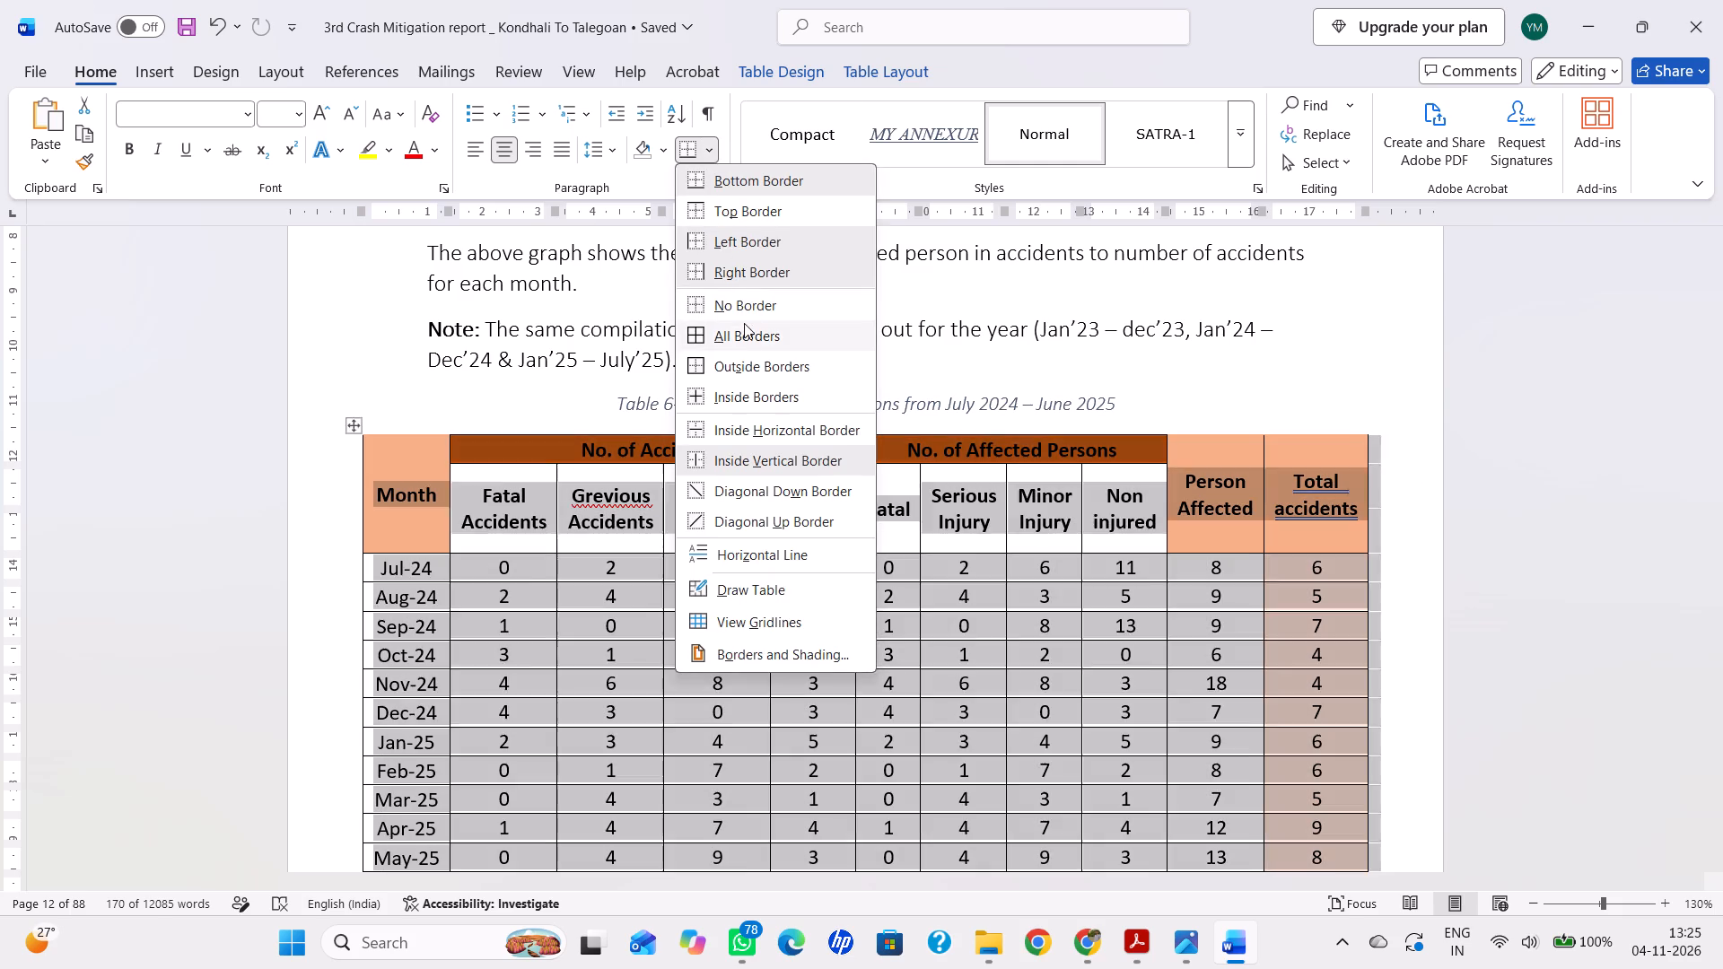
left_click(746, 334)
left_click(1531, 660)
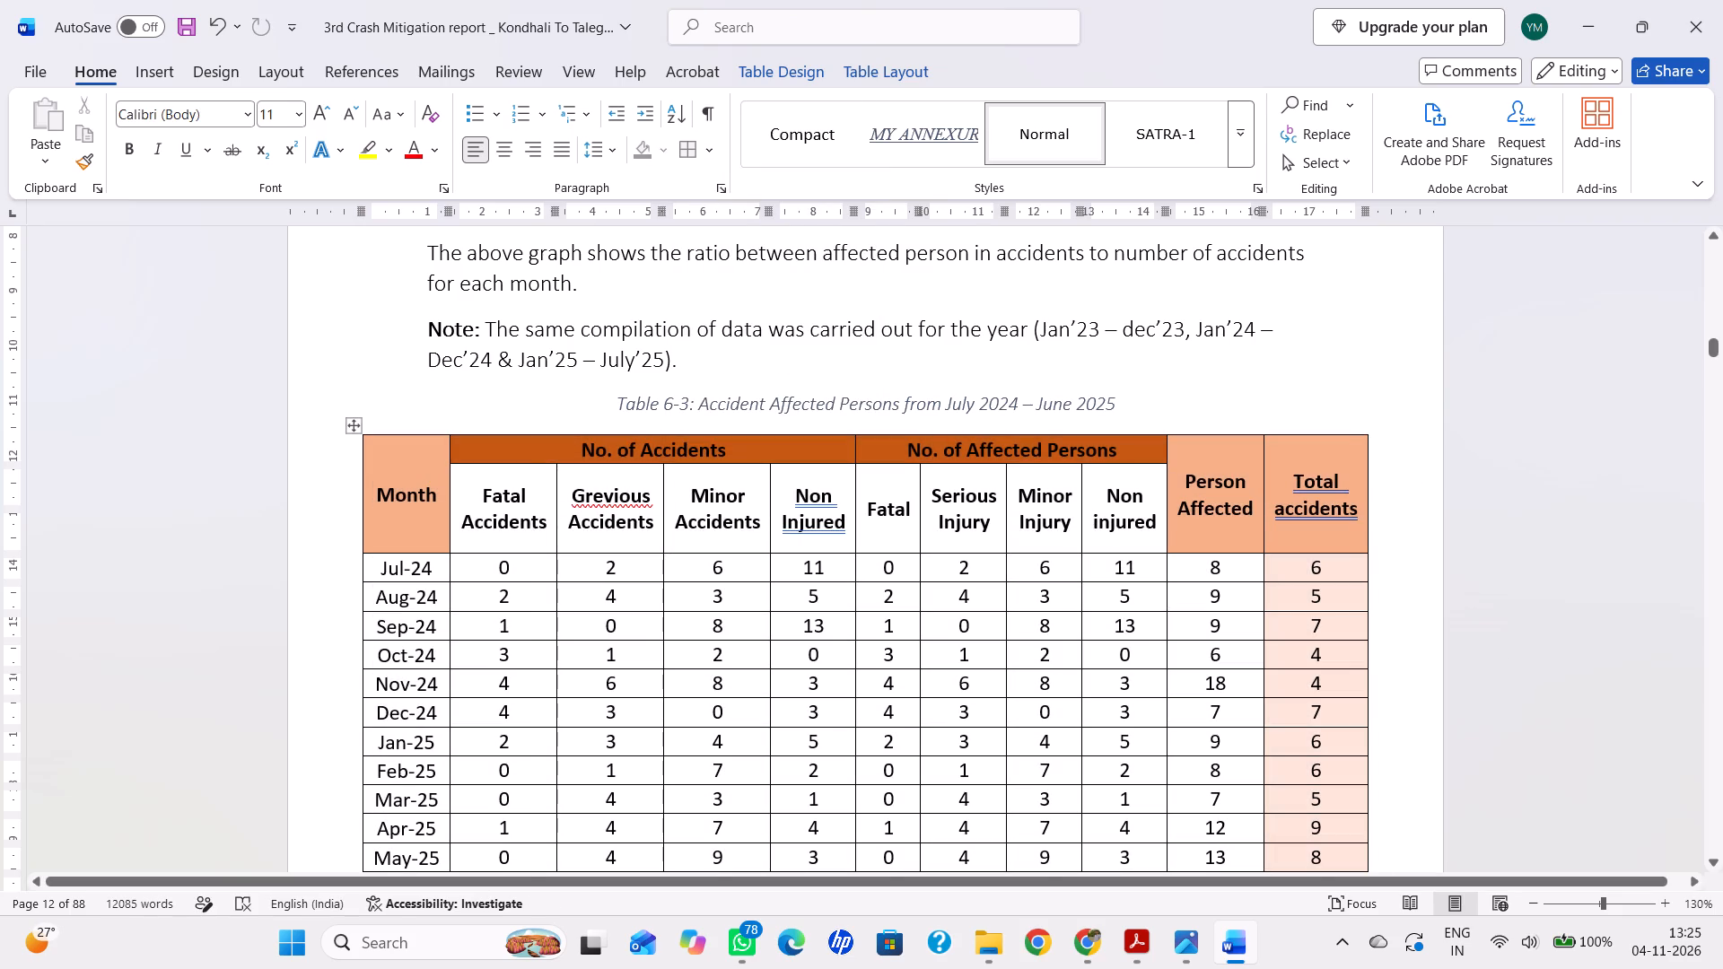
key("ctrl+s")
In Table 6-4, narrow the Serious Injury column and move "Injury" onto a second header line below "Serious".
scroll(1189, 668, "down", 7)
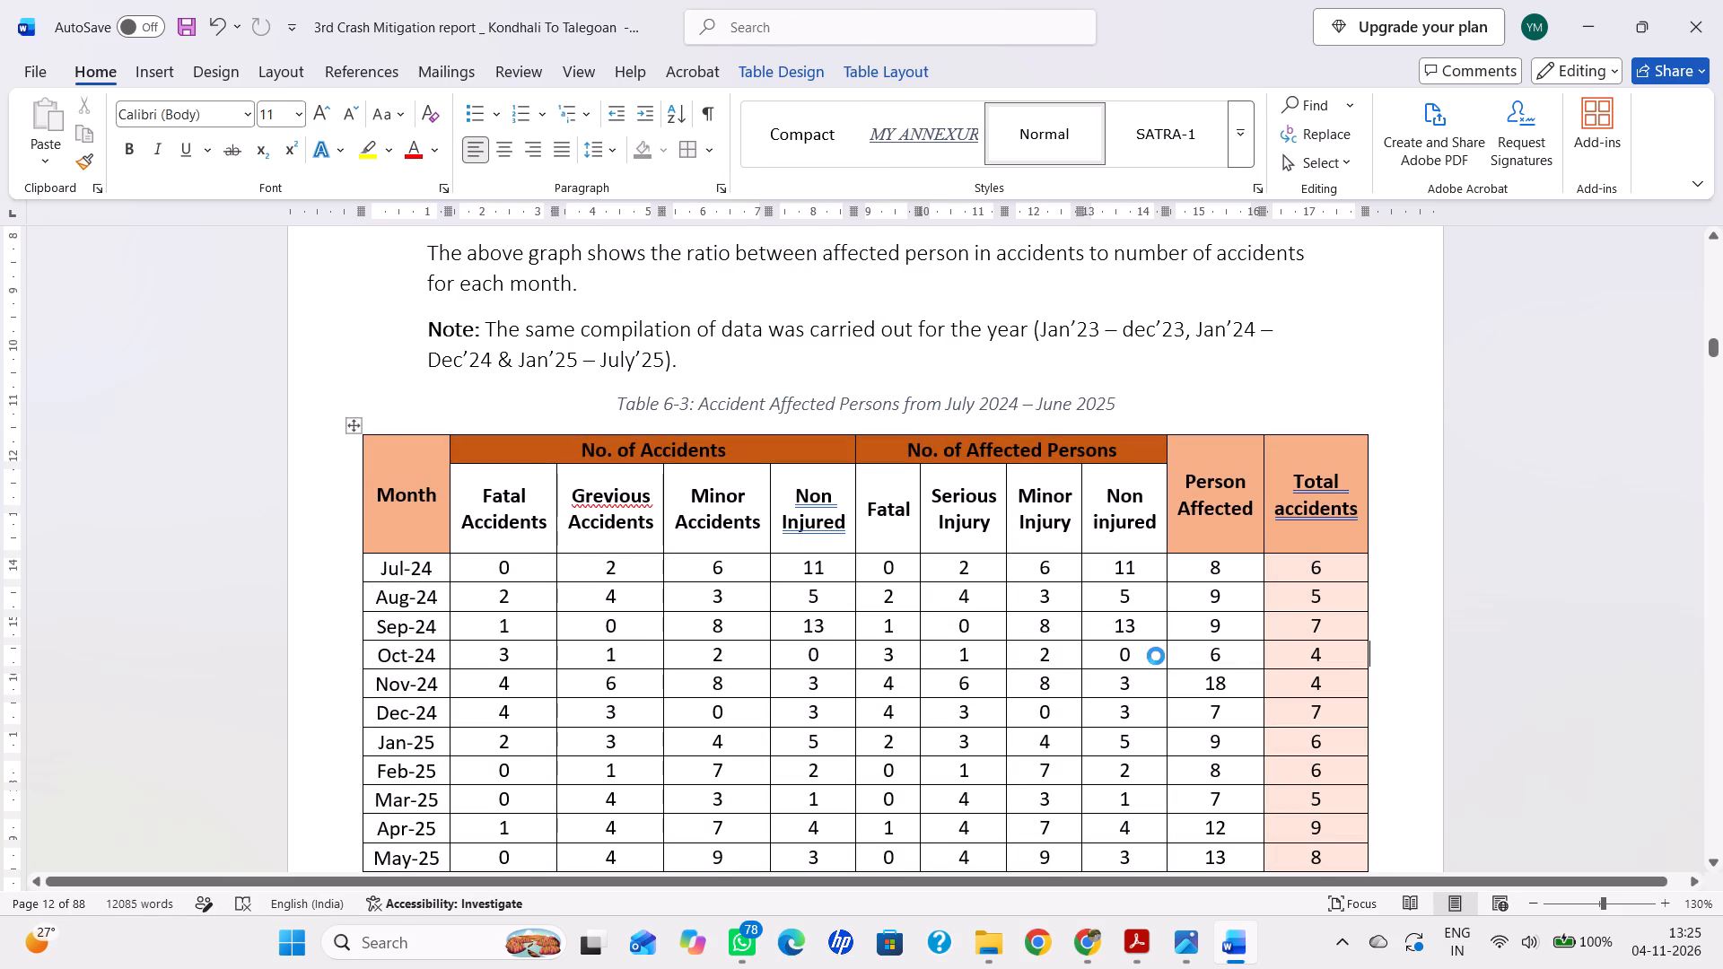
scroll(1150, 658, "down", 19)
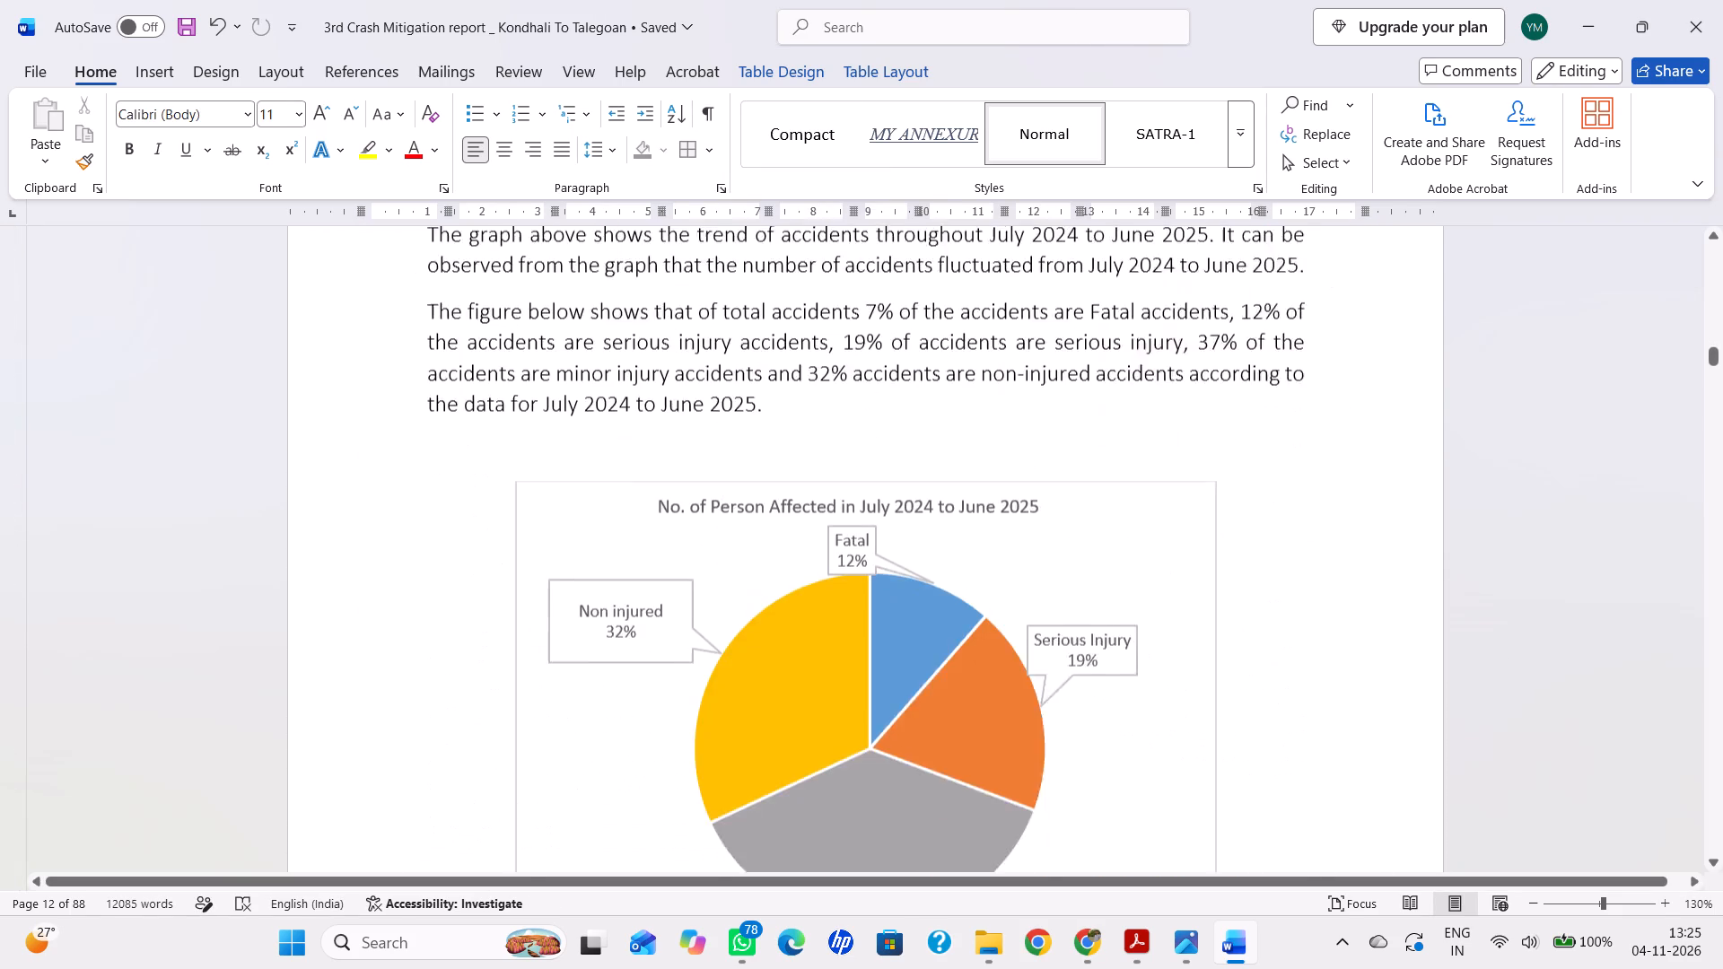
scroll(1113, 642, "down", 20)
scroll(1112, 642, "down", 3)
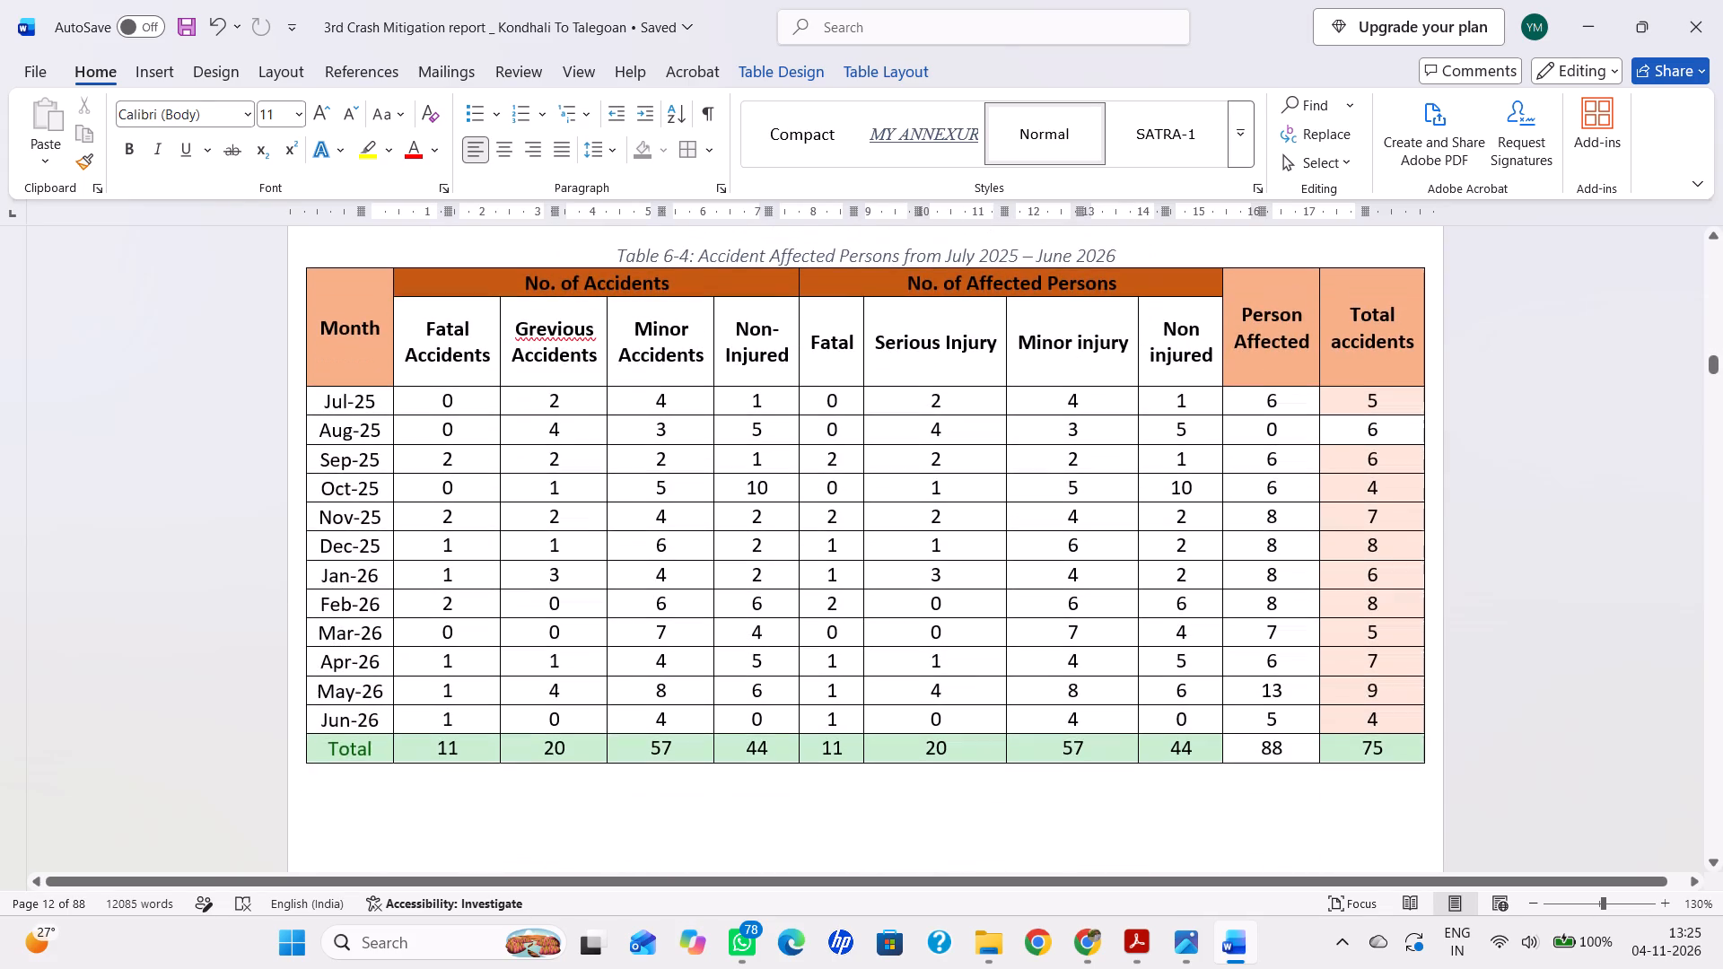
left_click_drag(996, 329, 946, 326)
key("ctrl+x")
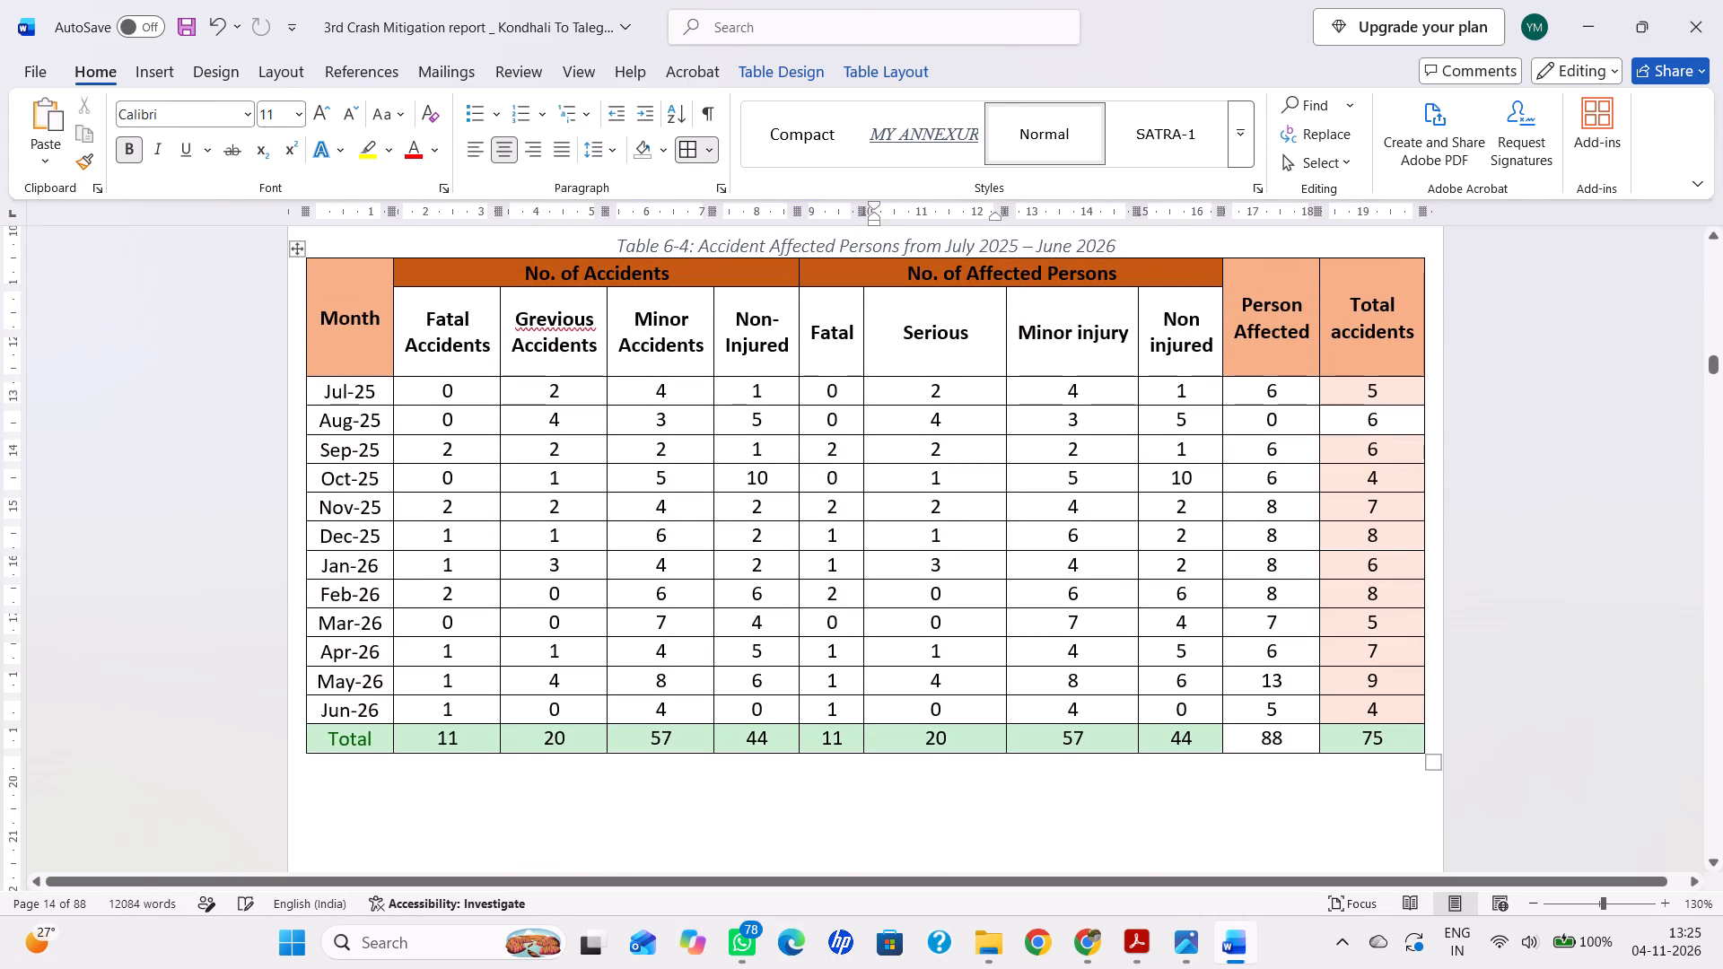
double_click(1006, 337)
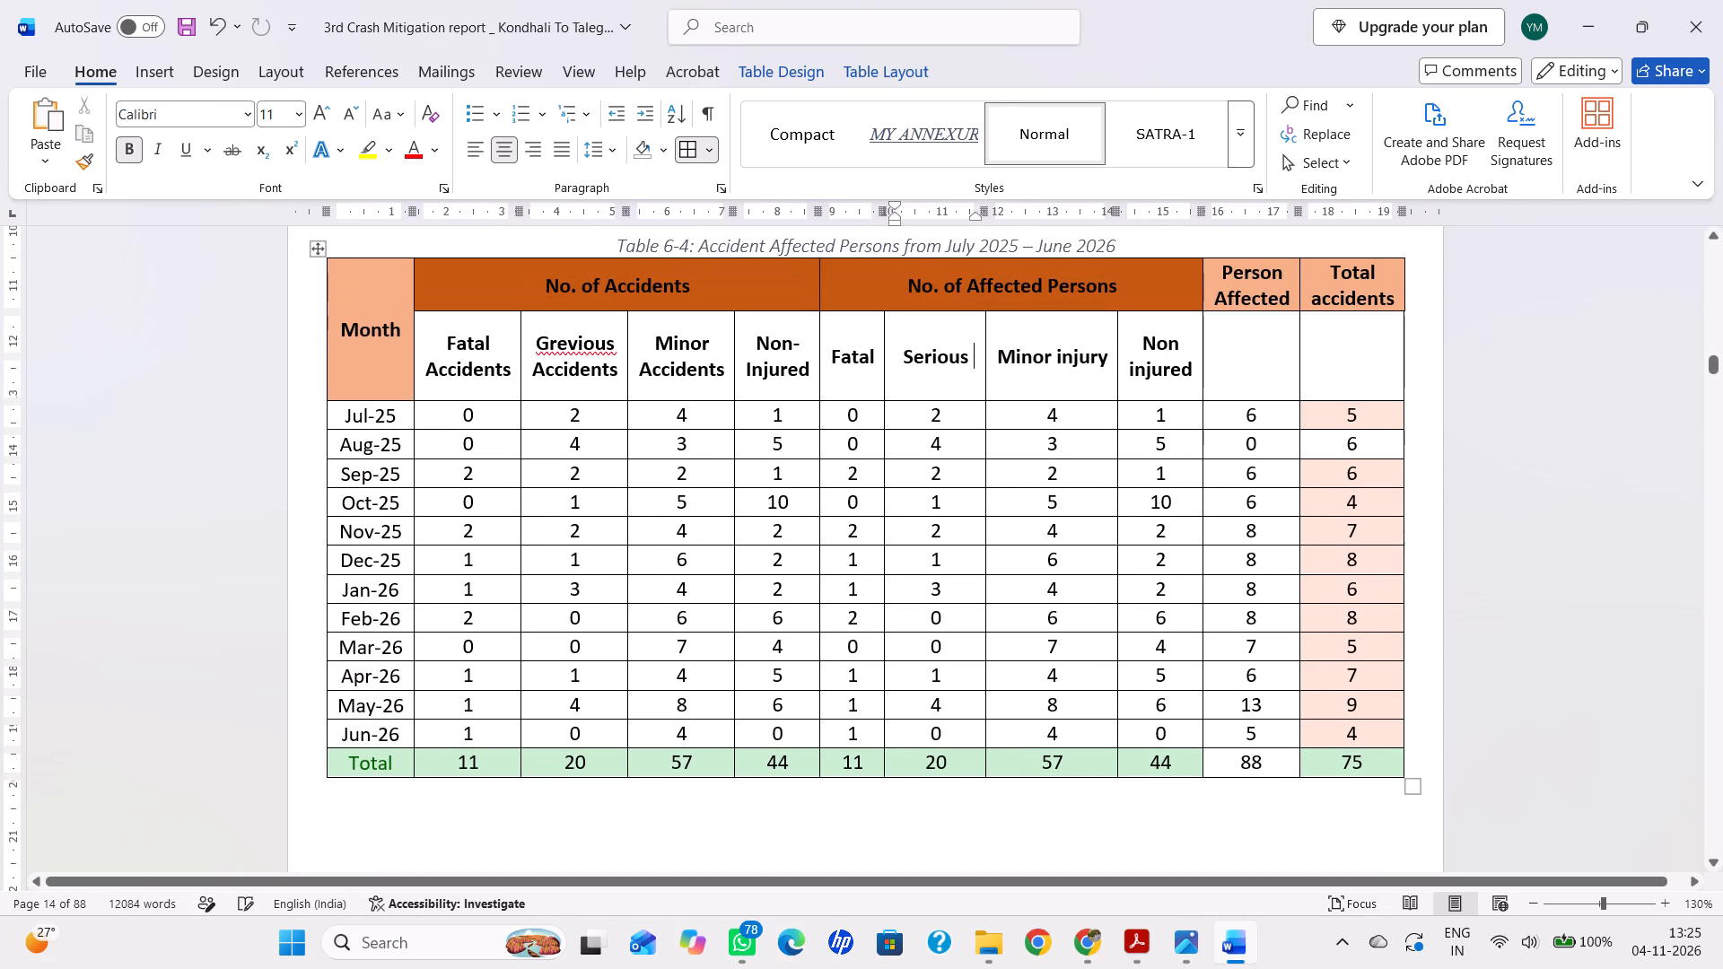
key("ctrl+z")
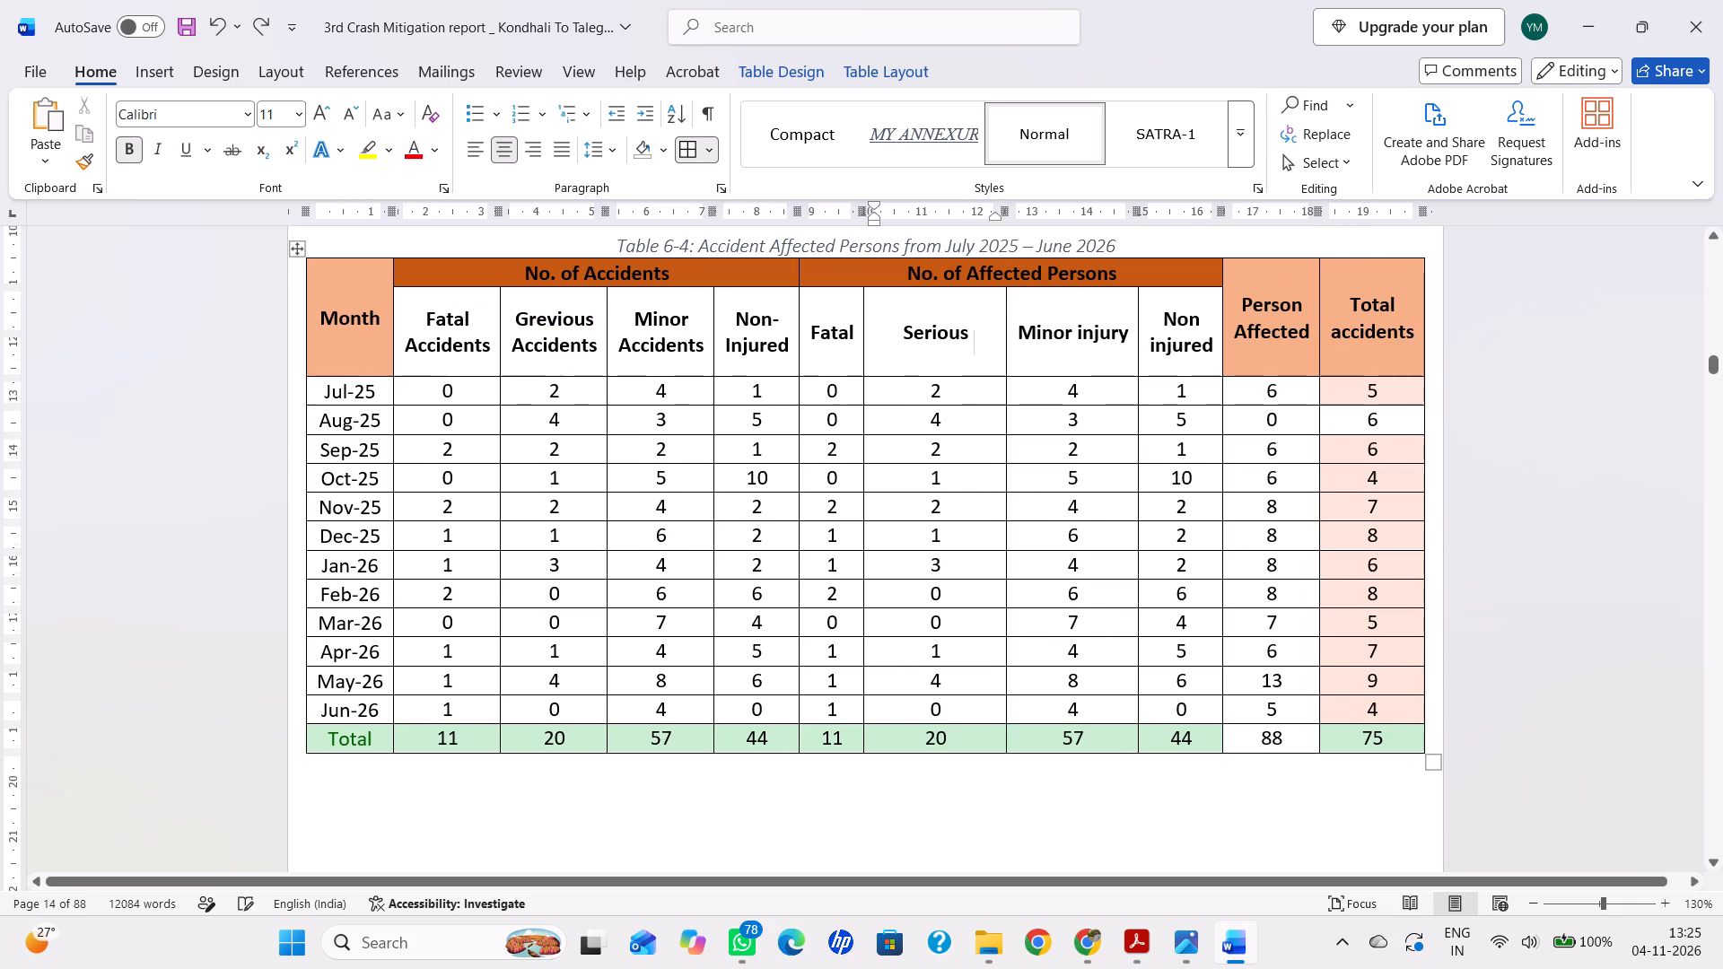
left_click_drag(1005, 310, 984, 311)
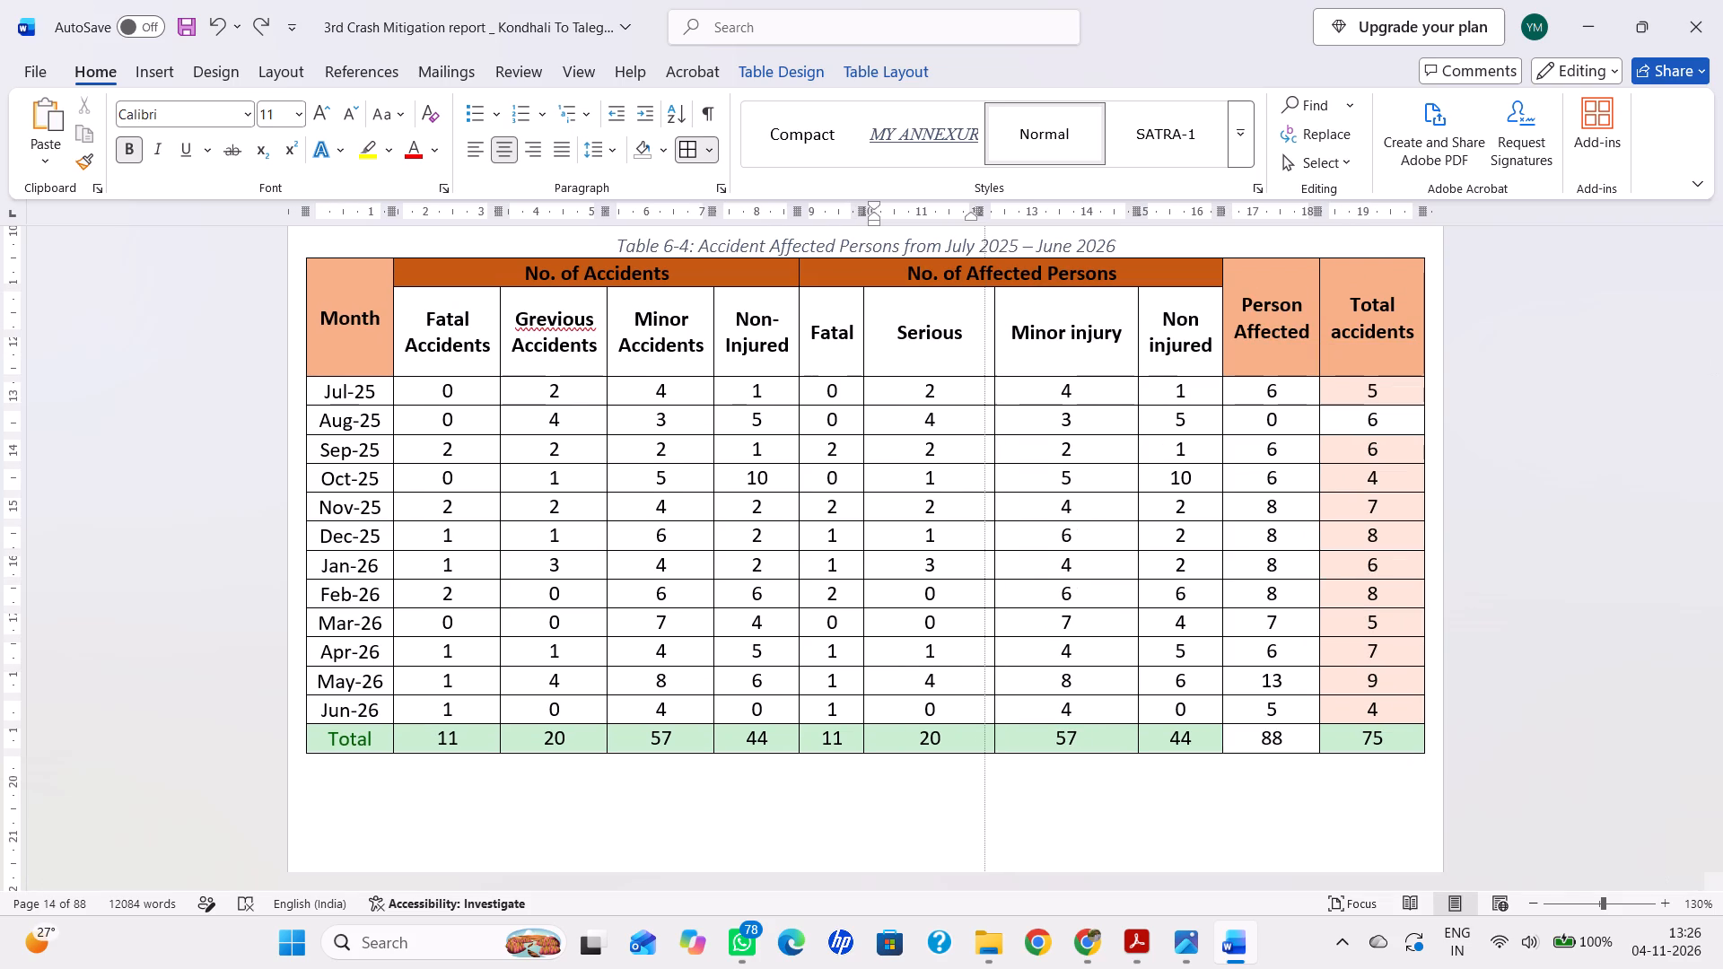
left_click_drag(984, 311, 947, 316)
left_click(940, 335)
key("Return")
key("ctrl+v")
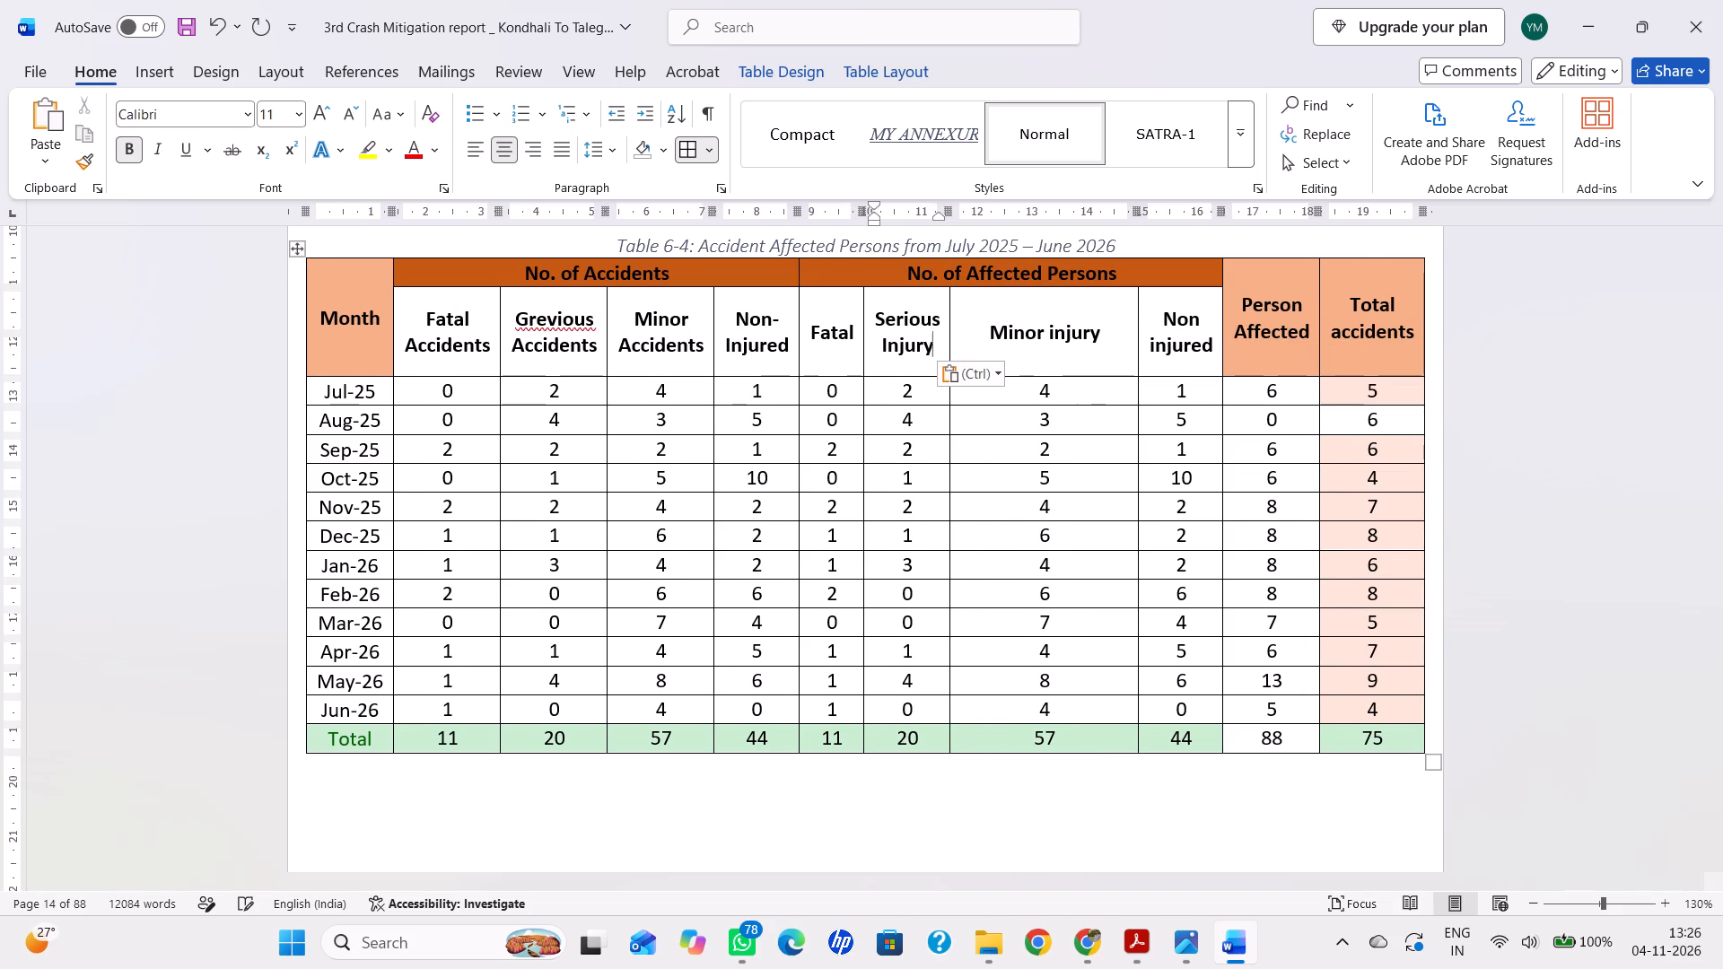
Narrow the Minor injury column of Table 6-4 and move "injury" onto a second header line below "Minor".
left_click_drag(1136, 337, 1108, 341)
left_click_drag(1106, 340, 1049, 340)
key("ctrl+x")
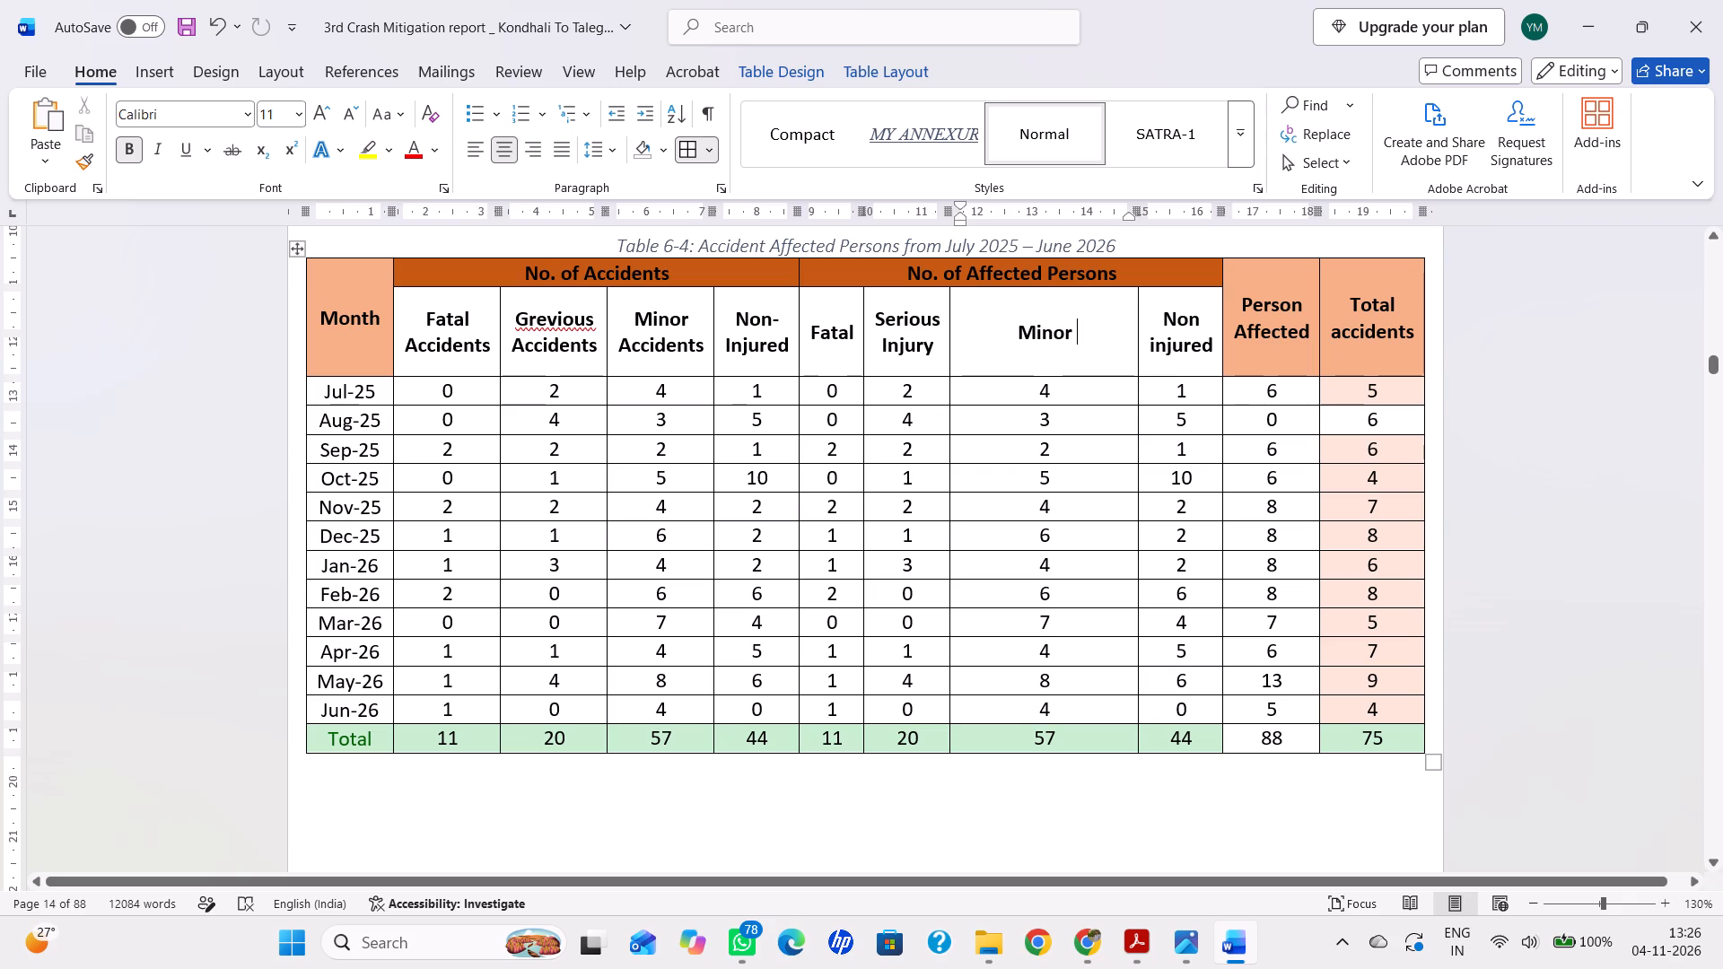
left_click_drag(1136, 324, 1045, 324)
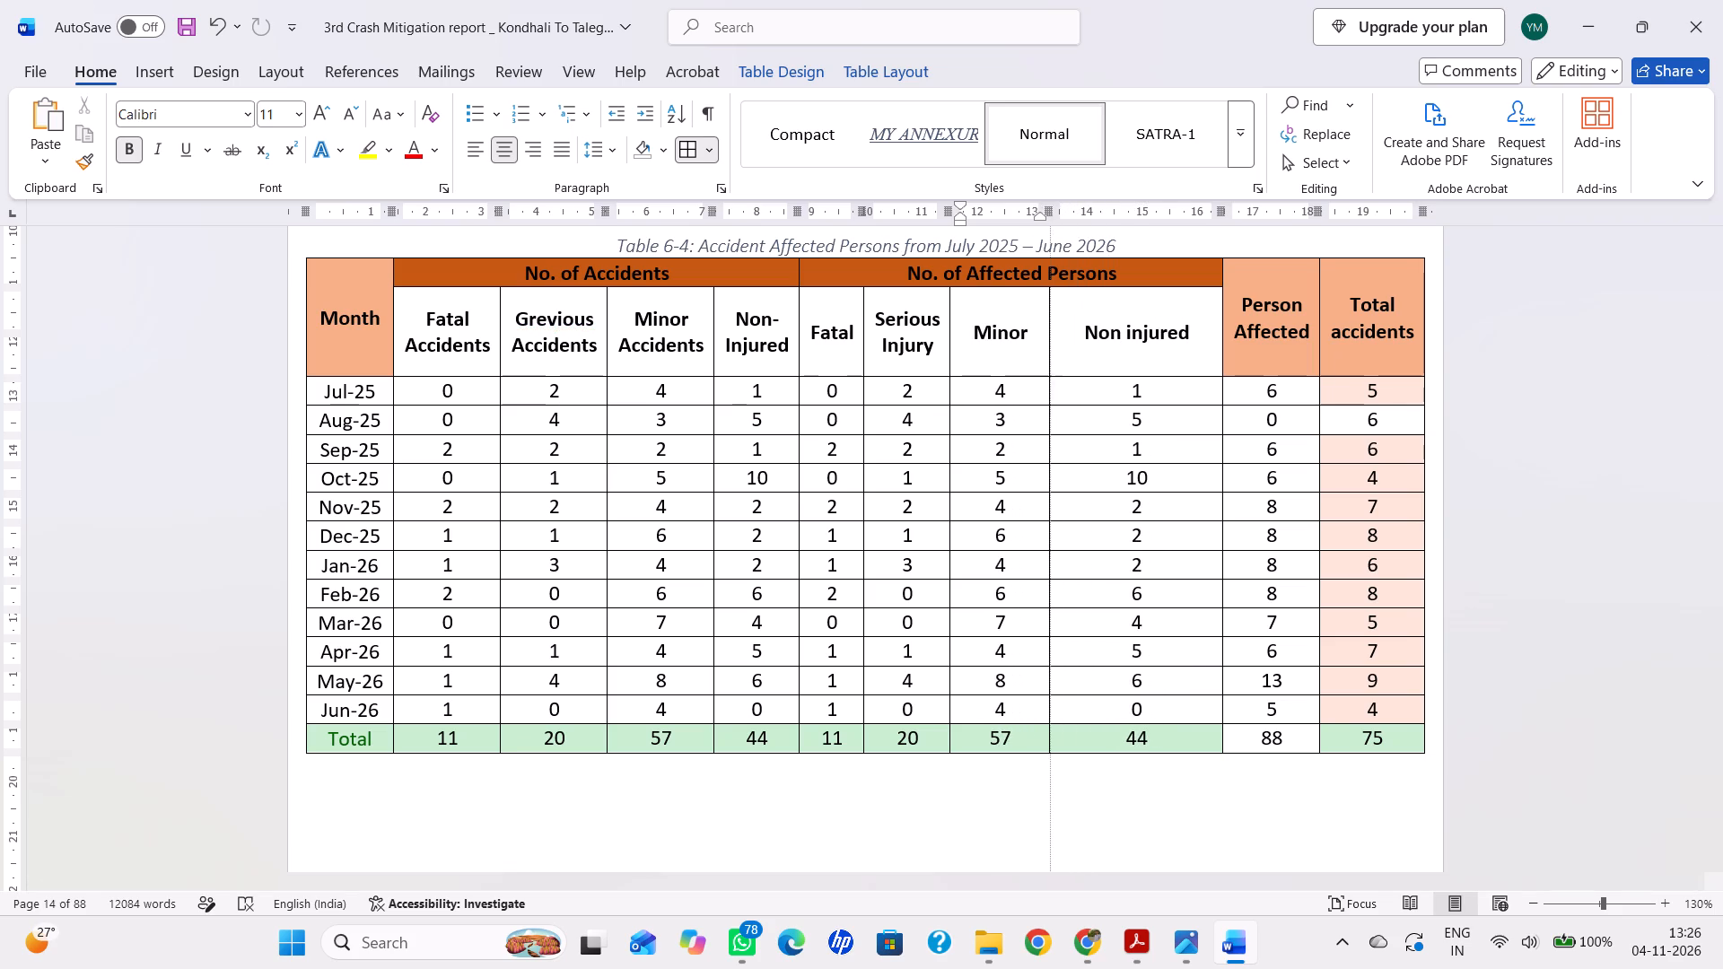
left_click_drag(1045, 324, 1022, 324)
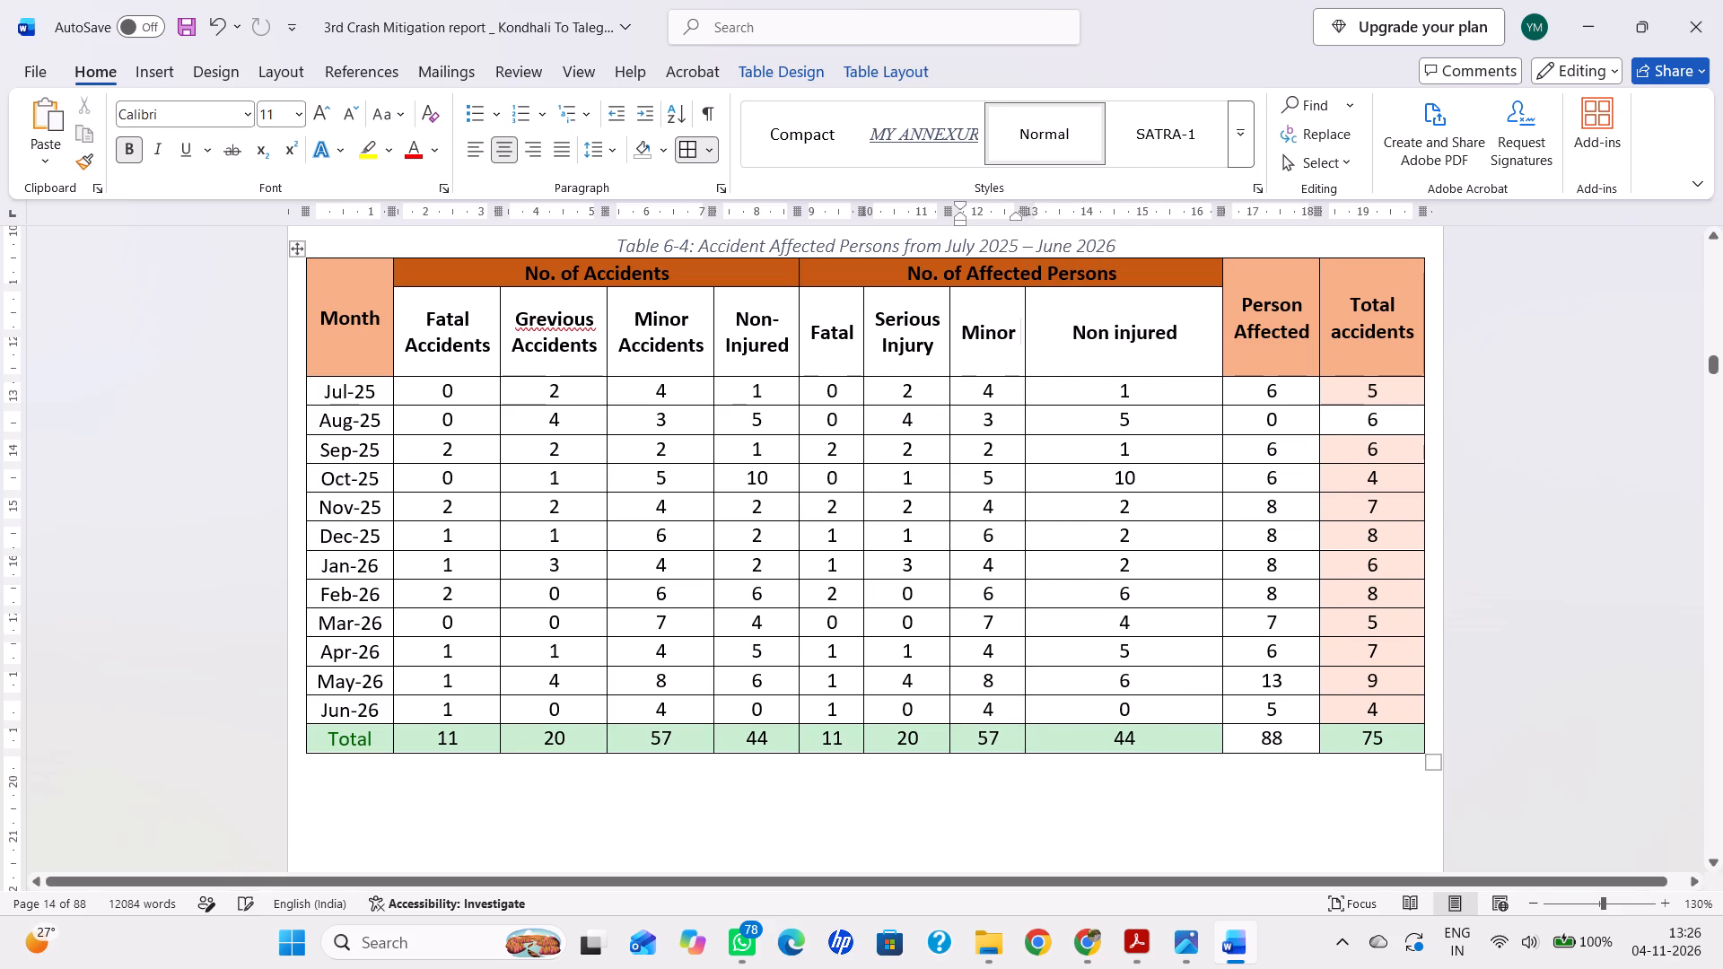
key("Return")
key("ctrl+v")
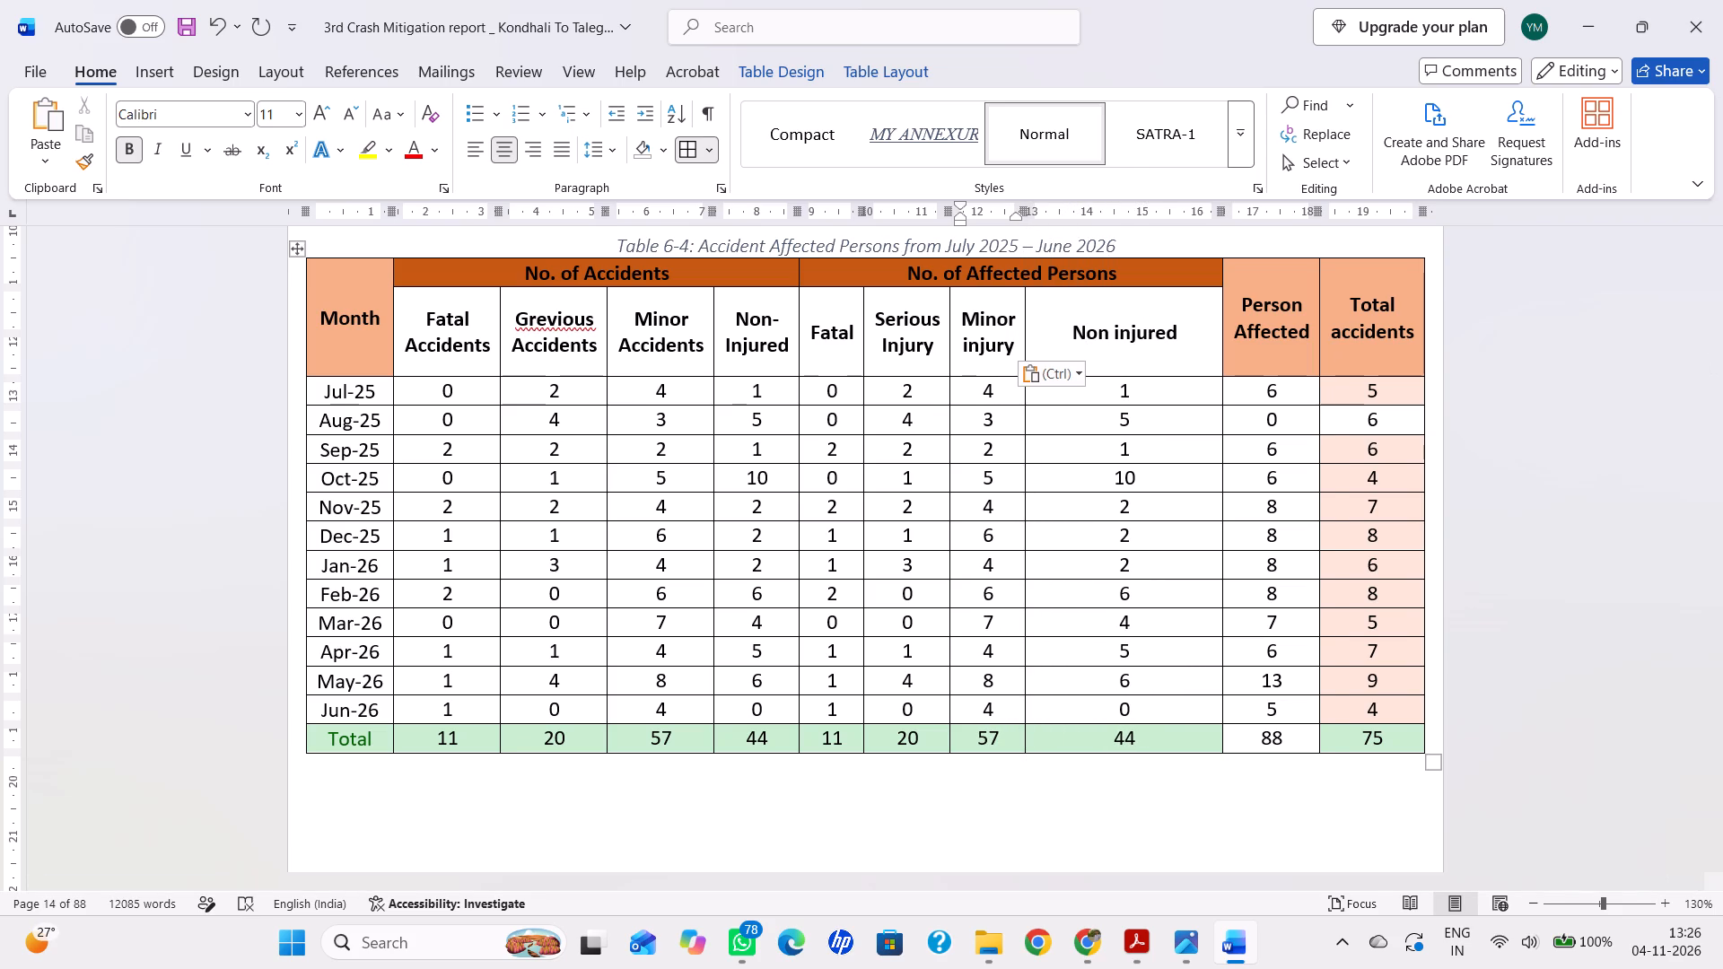
Narrow the Non injured column under No. of Affected Persons in Table 6-4, keeping its header wrapped onto two lines.
left_click_drag(1222, 325, 1195, 325)
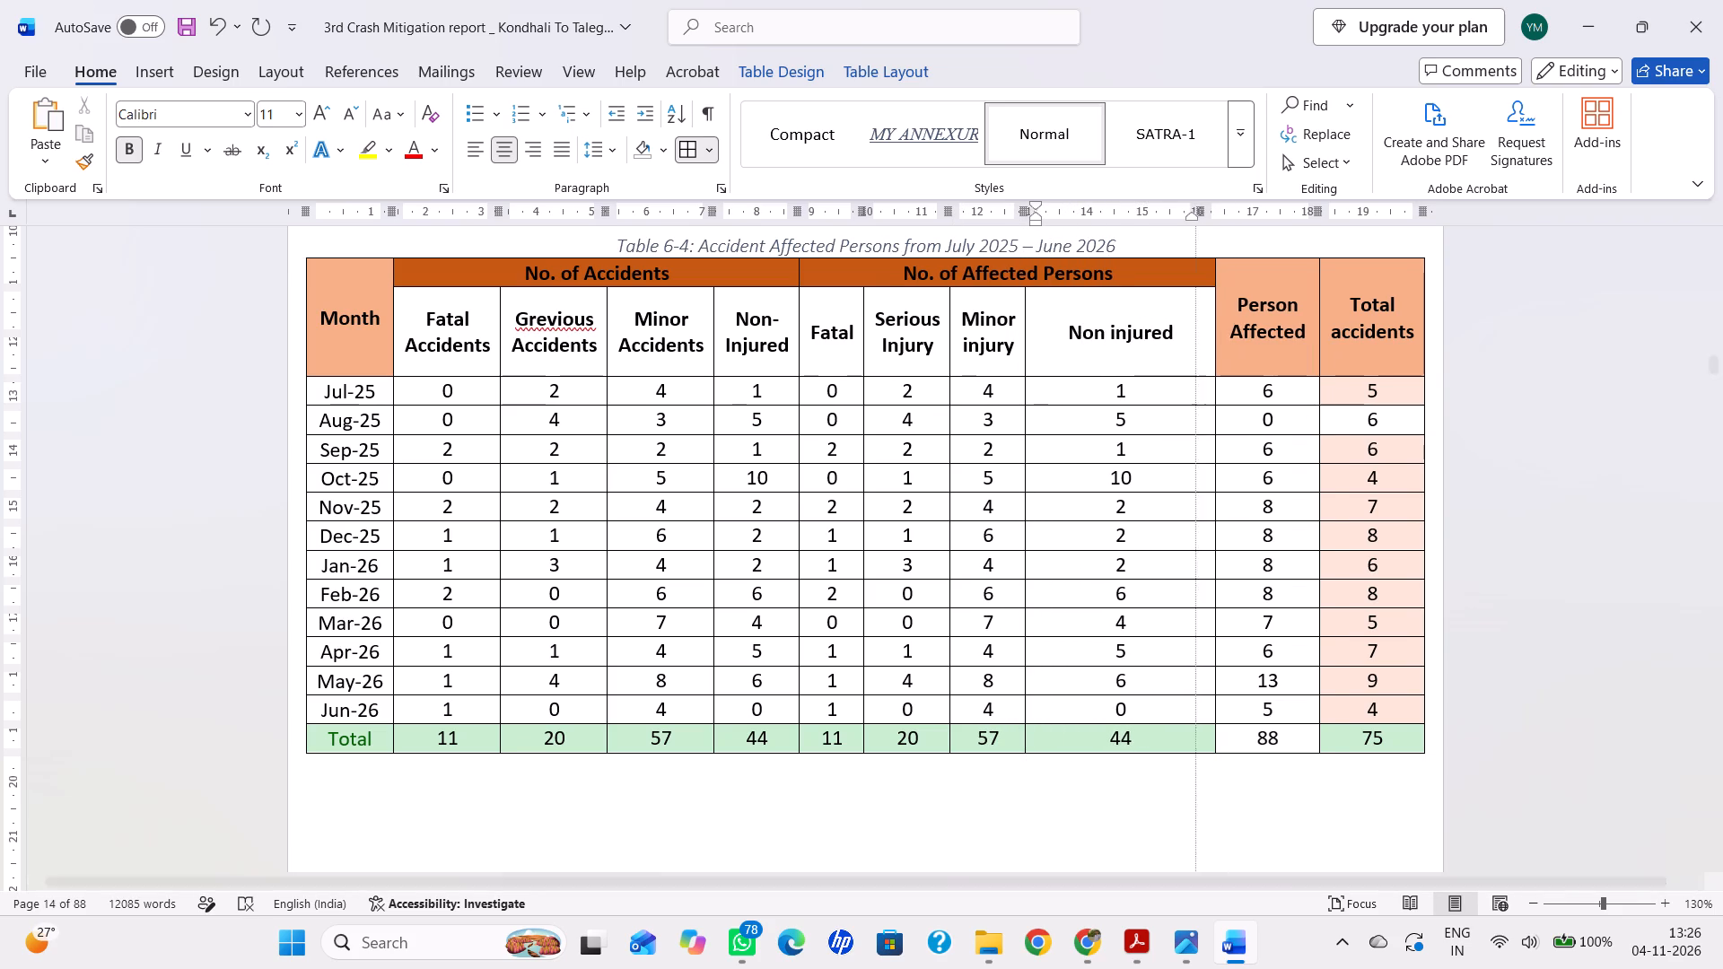
left_click_drag(1195, 325, 1106, 325)
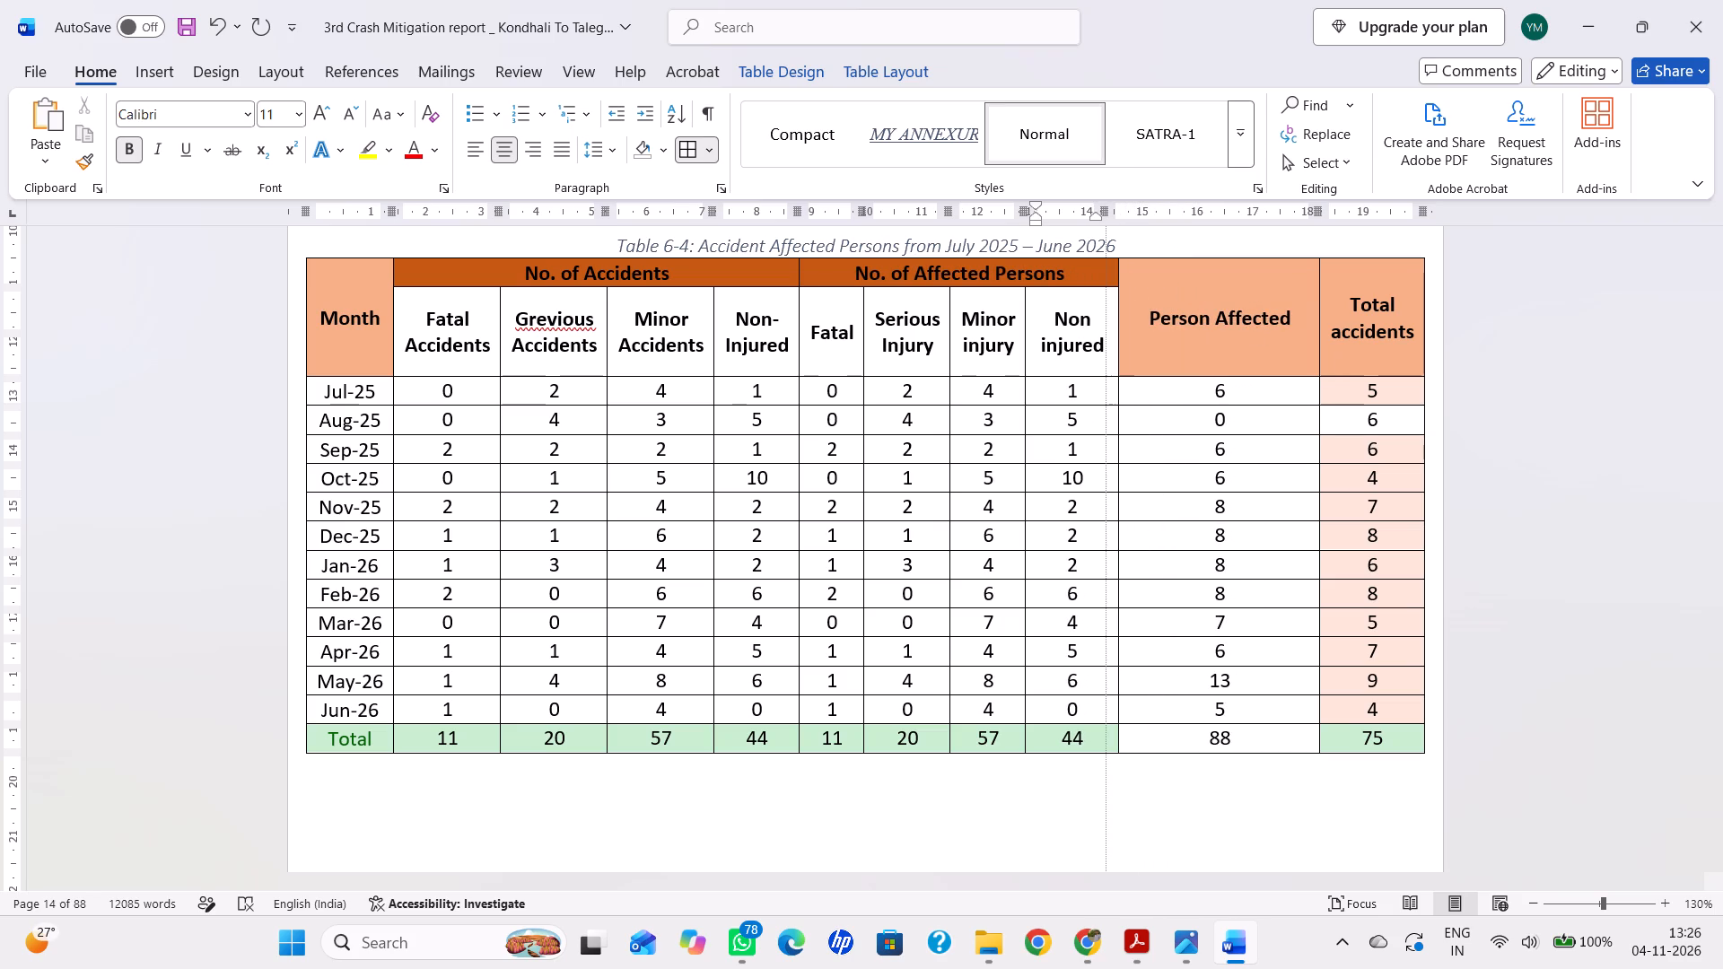
left_click_drag(1106, 325, 1102, 325)
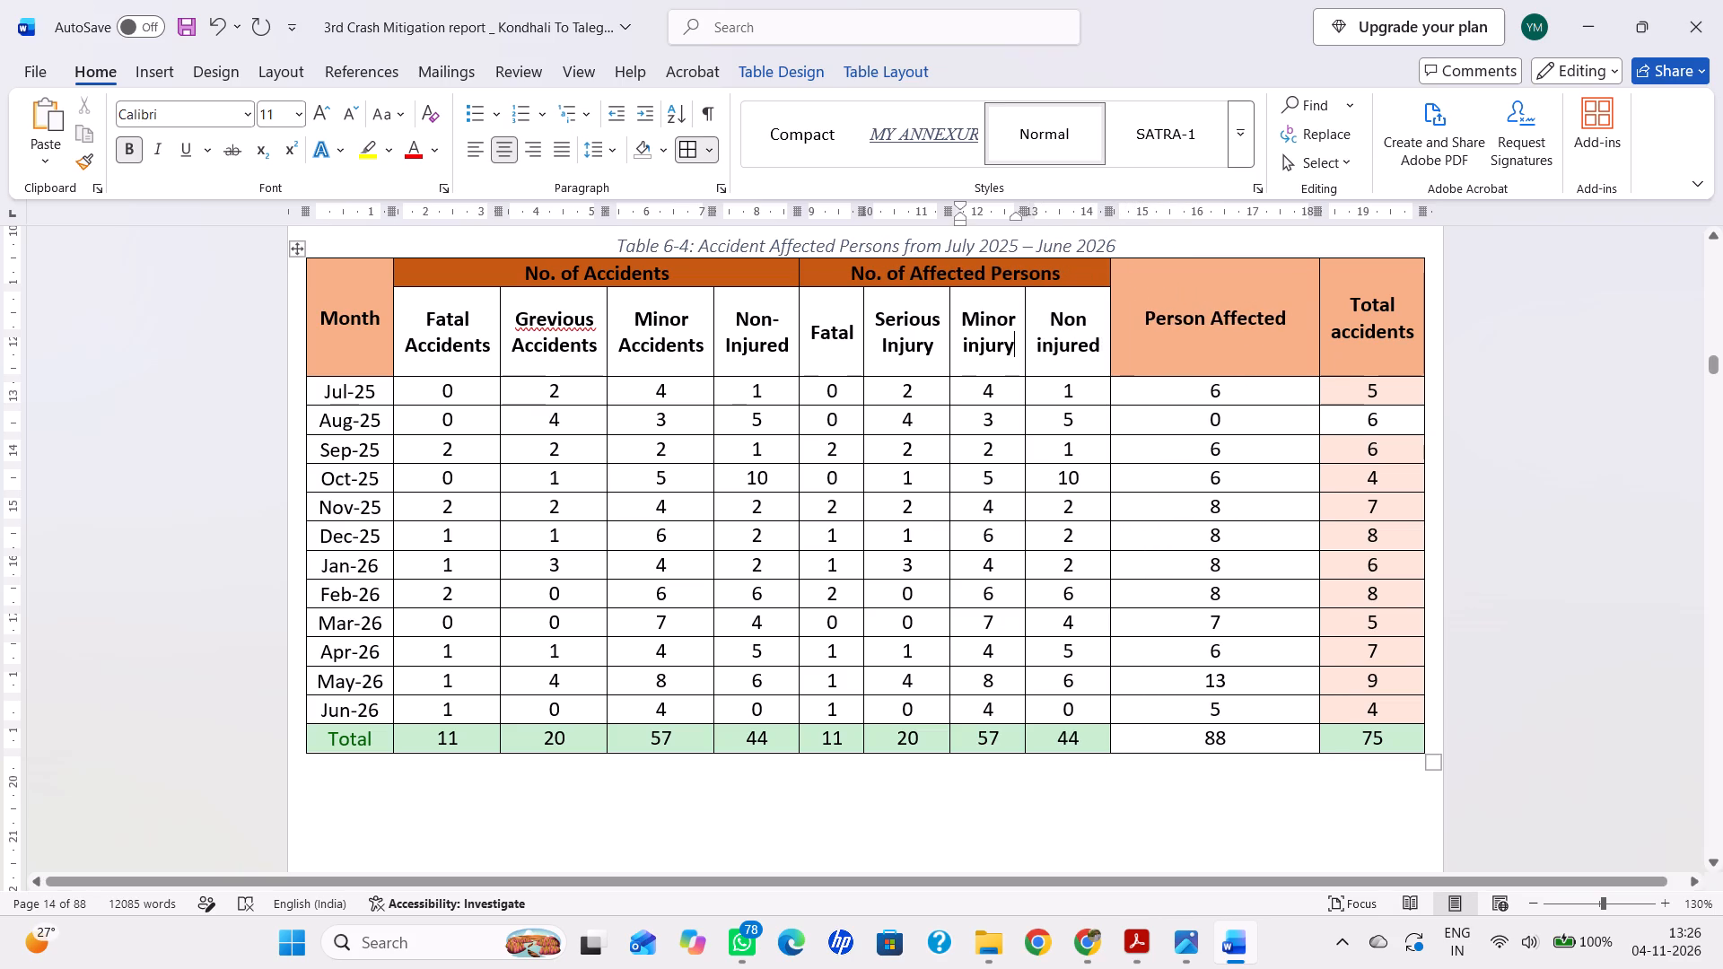
Narrow the Person Affected and Total accidents columns of Table 6-4 so their headers wrap onto two lines, and save the report.
left_click_drag(1318, 326, 1235, 319)
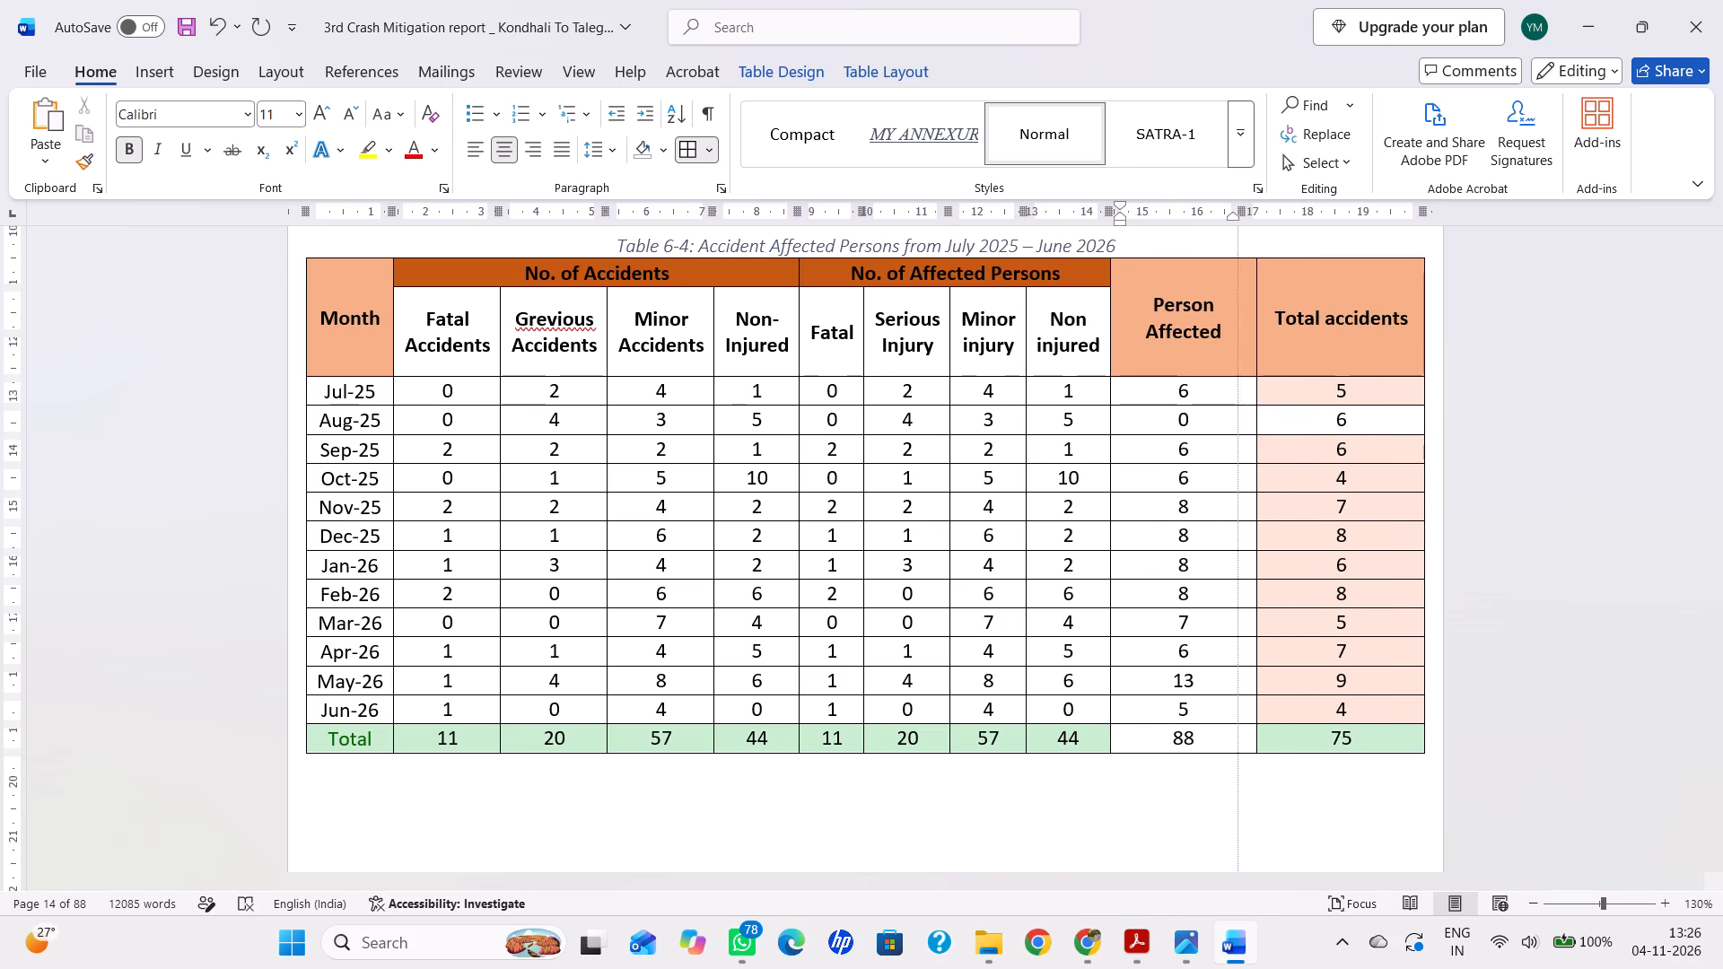
left_click_drag(1235, 319, 1186, 315)
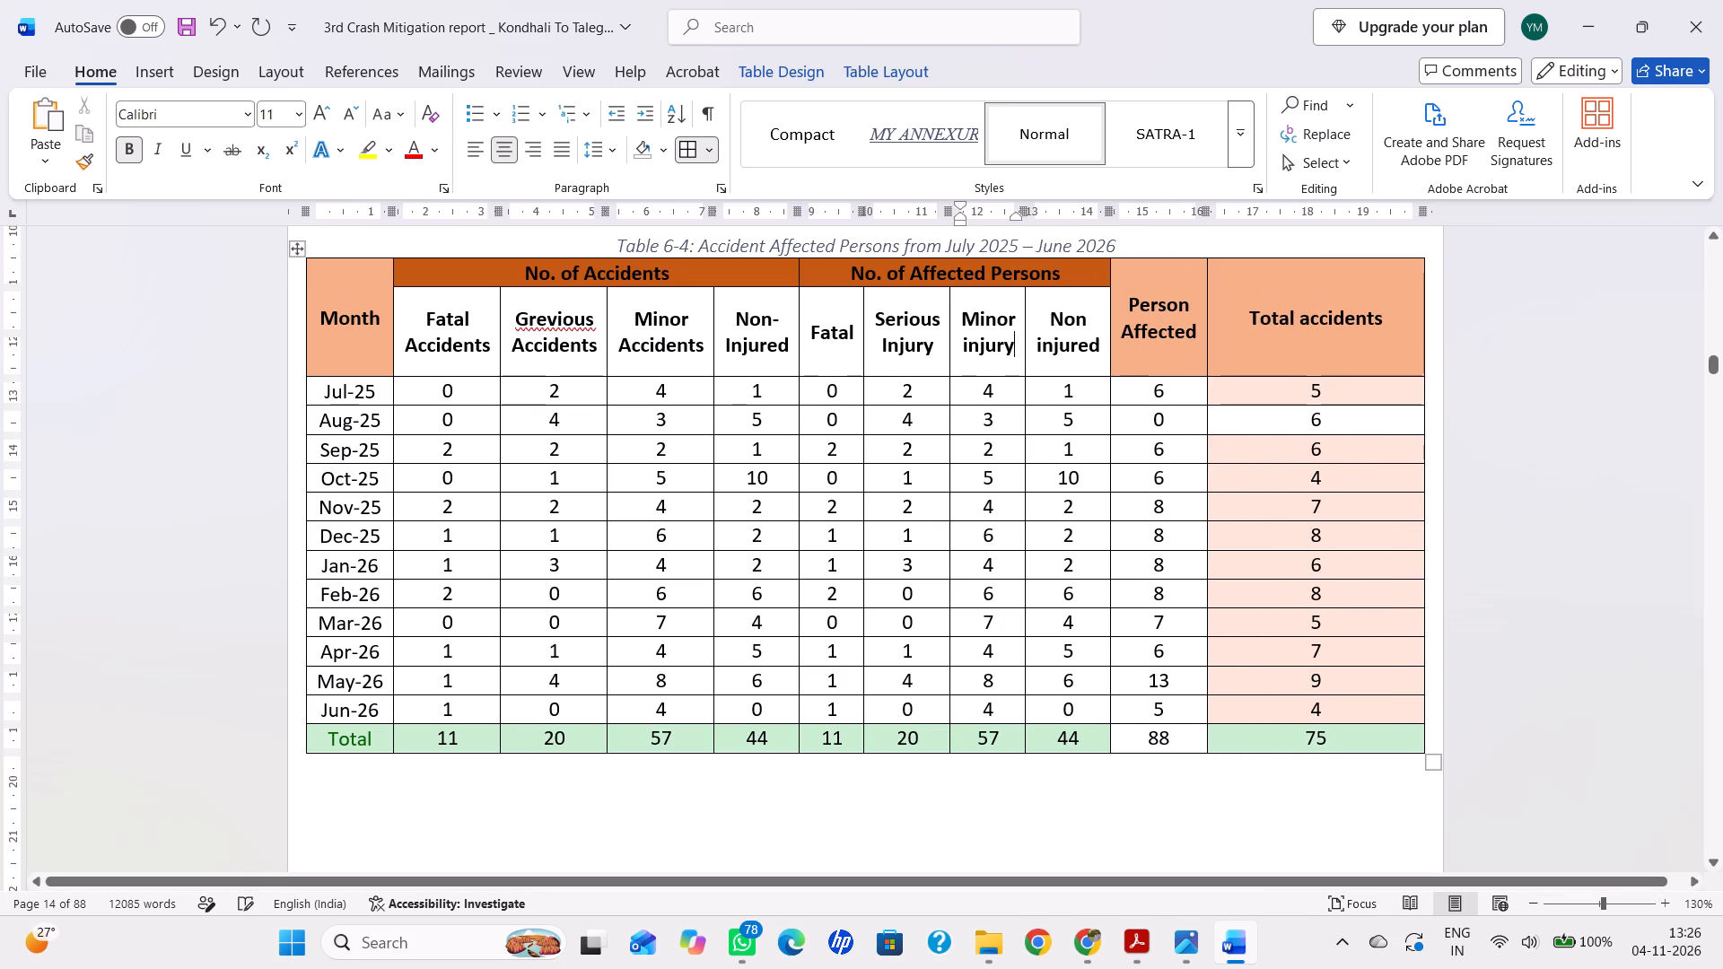
left_click(1422, 319)
left_click_drag(1422, 319, 1290, 329)
left_click(1560, 523)
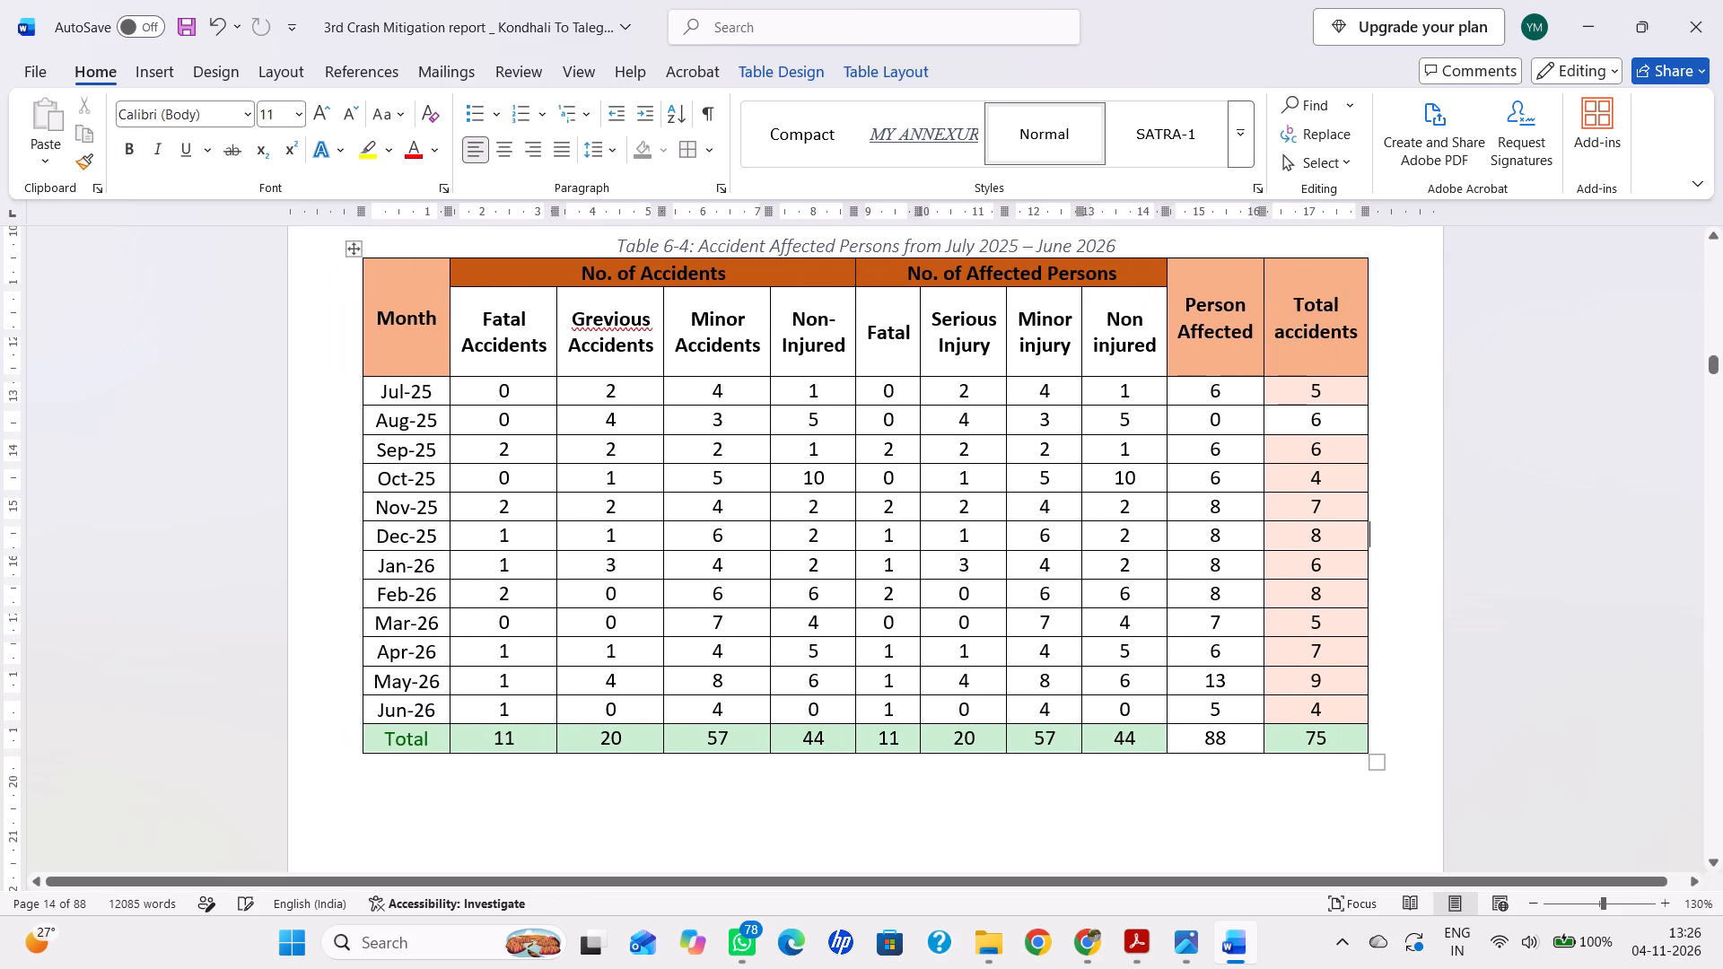
key("ctrl+s")
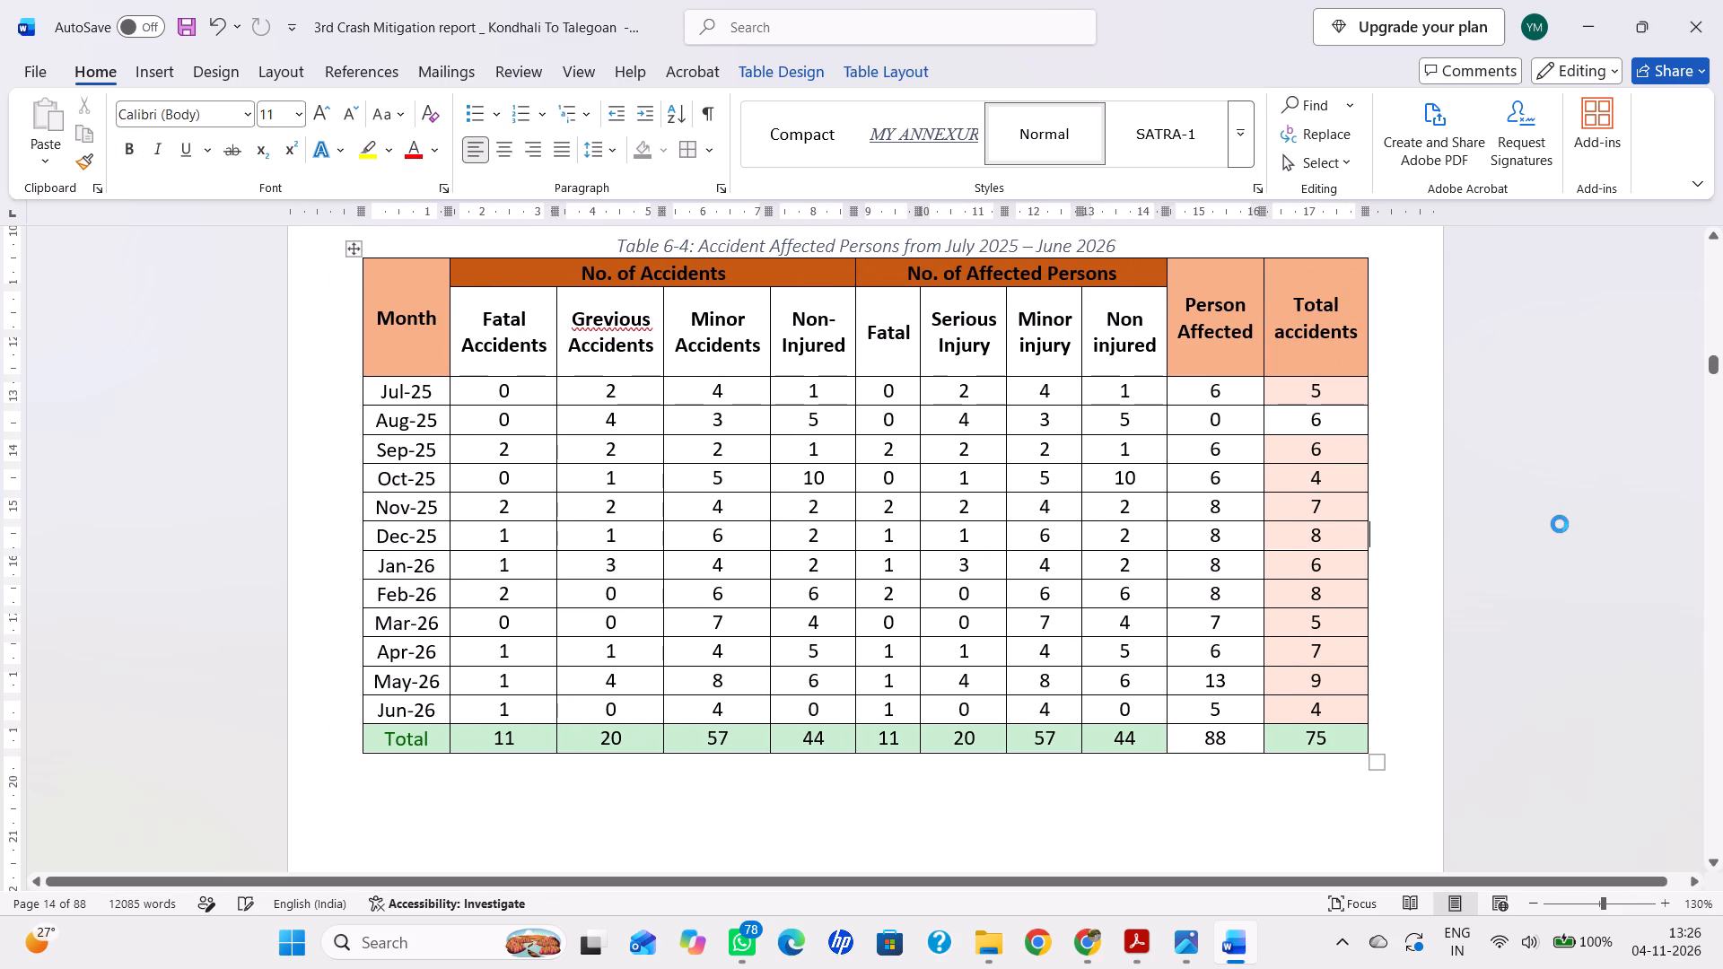